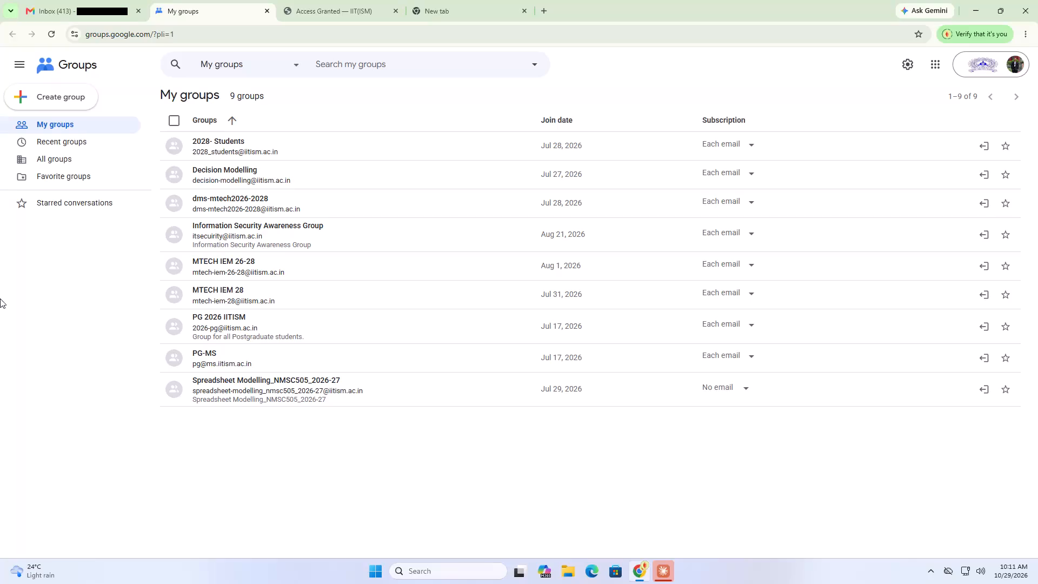
left_click(58, 35)
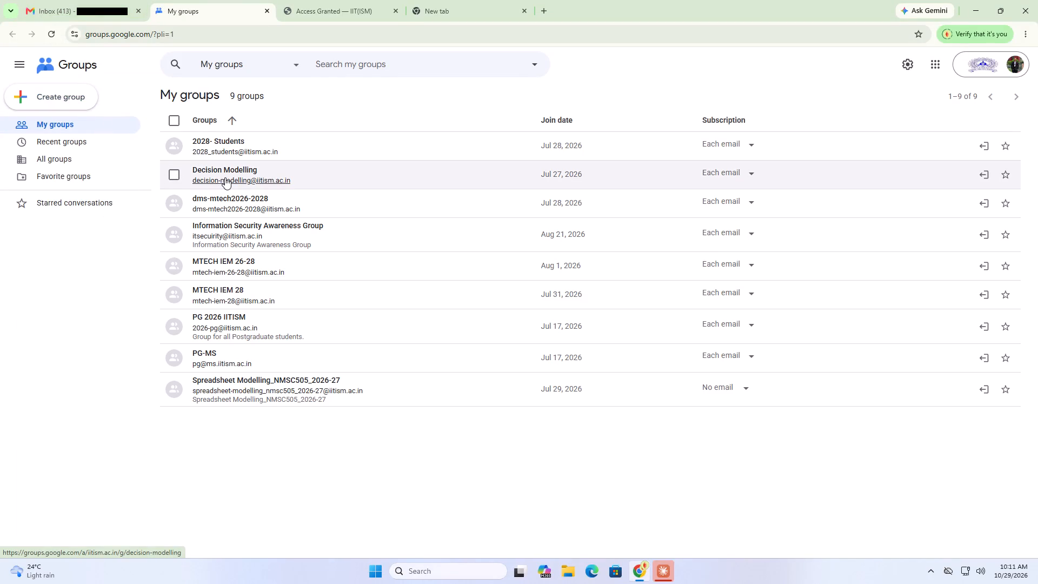
left_click(343, 386)
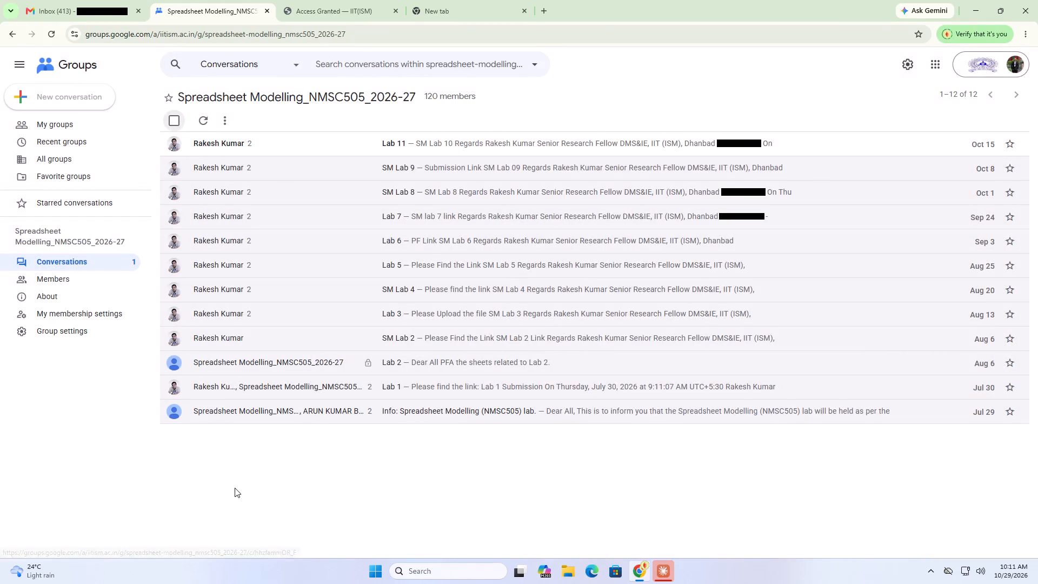
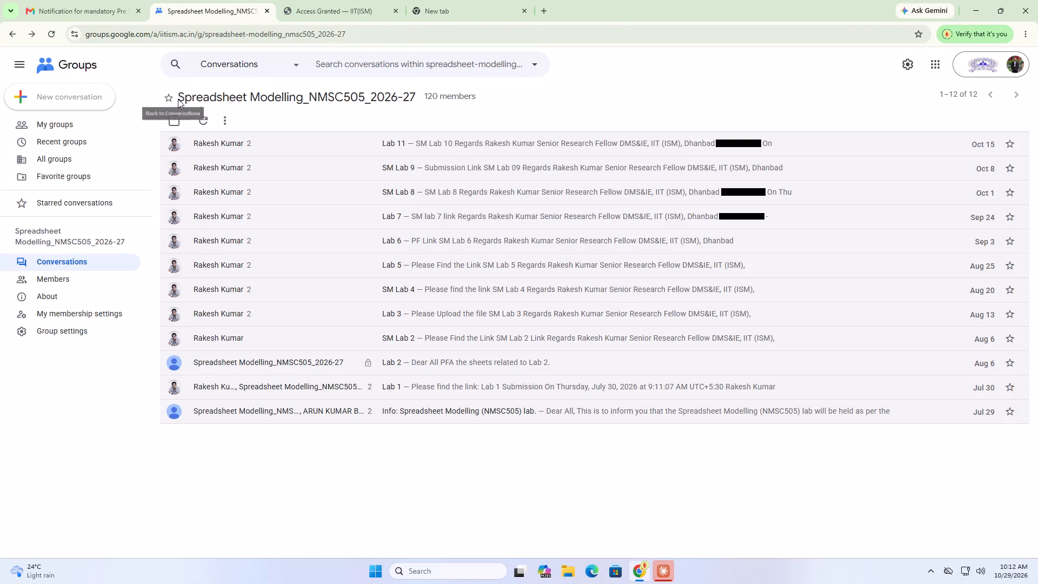
double_click(206, 123)
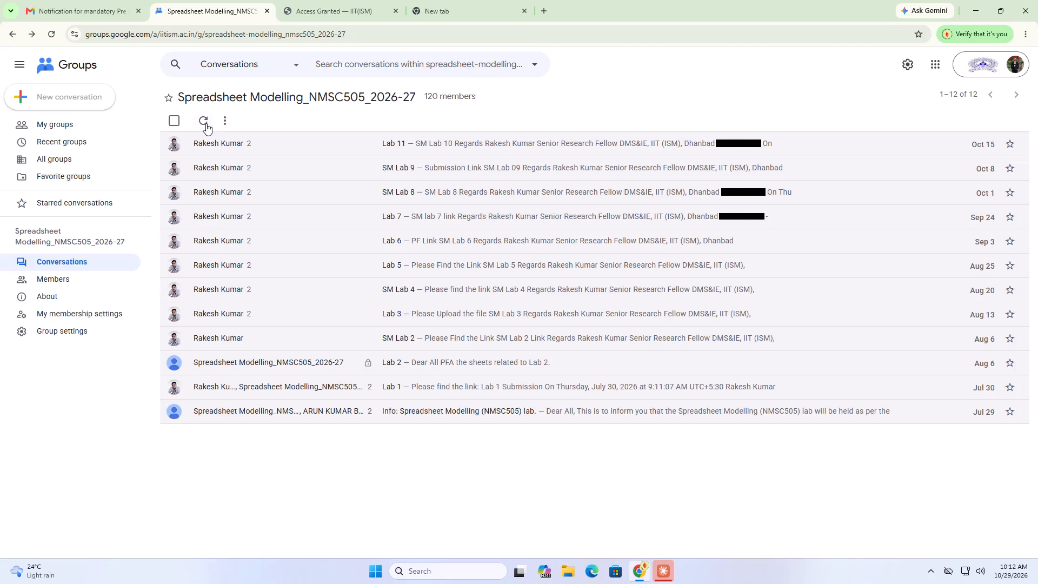
left_click(206, 123)
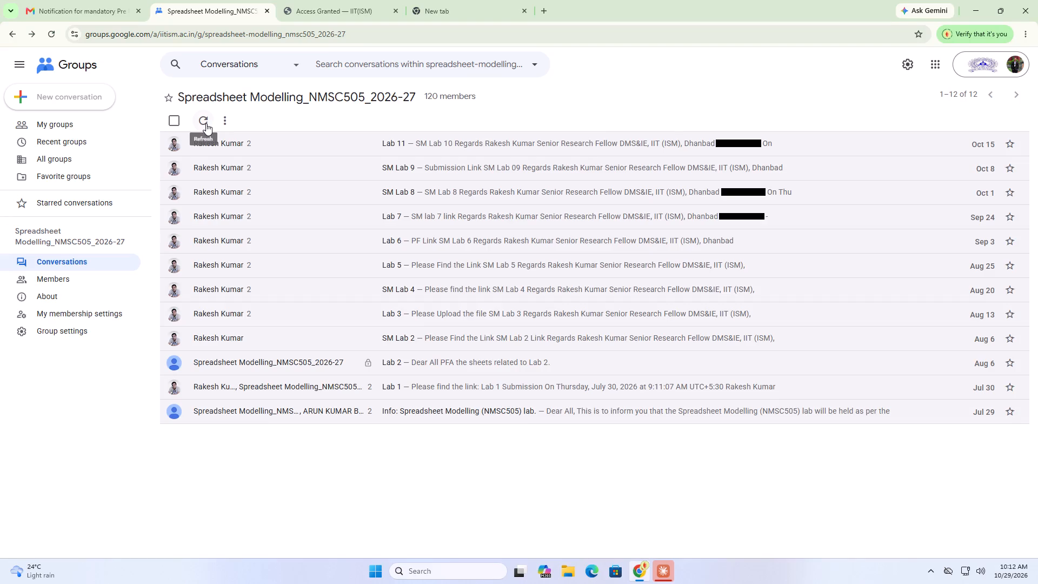
left_click(340, 0)
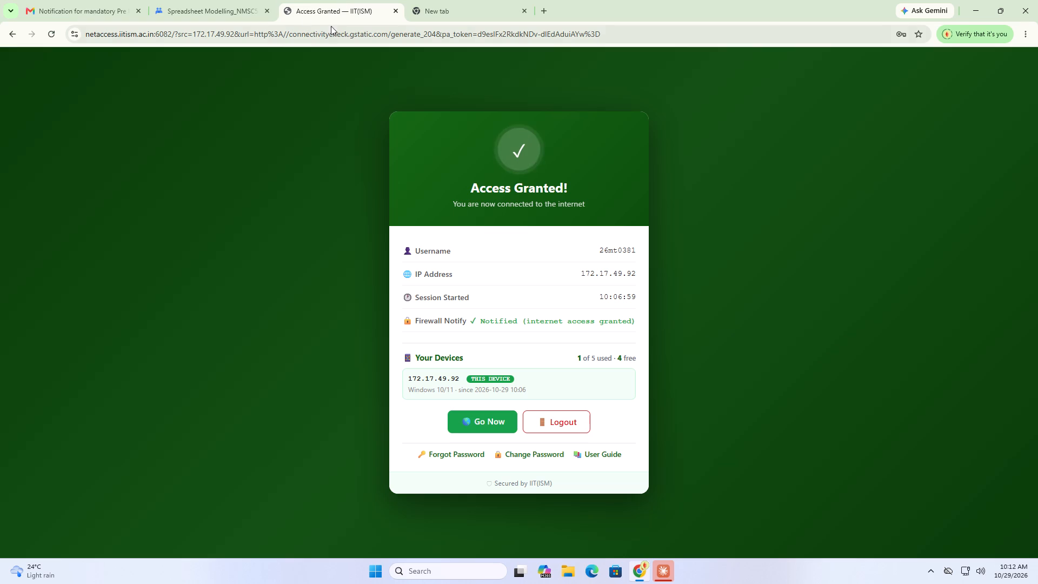
left_click(237, 0)
left_click(55, 0)
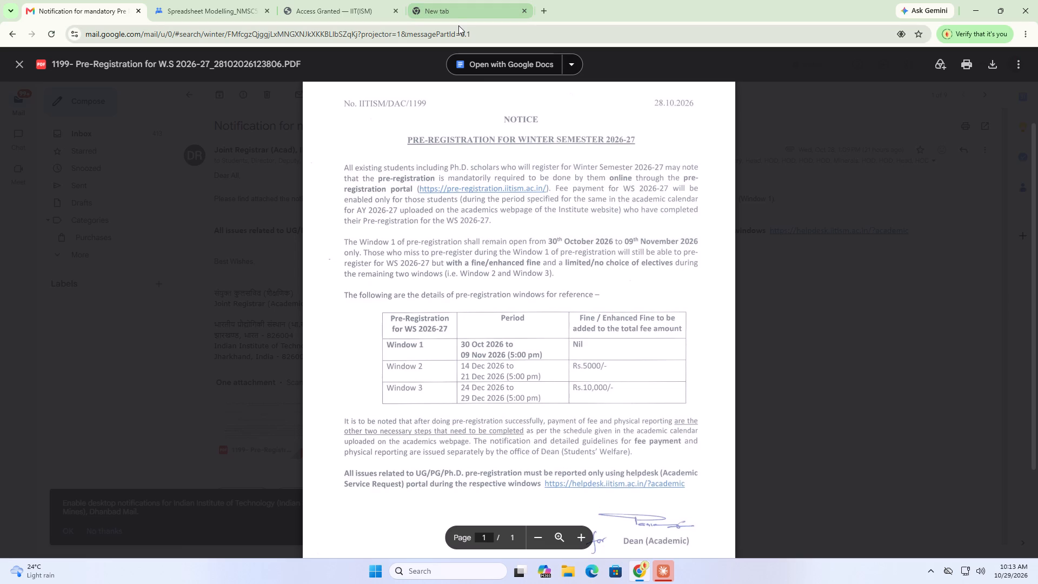
Search the web for "iit ism academic calender" in the blank new tab.
left_click(450, 8)
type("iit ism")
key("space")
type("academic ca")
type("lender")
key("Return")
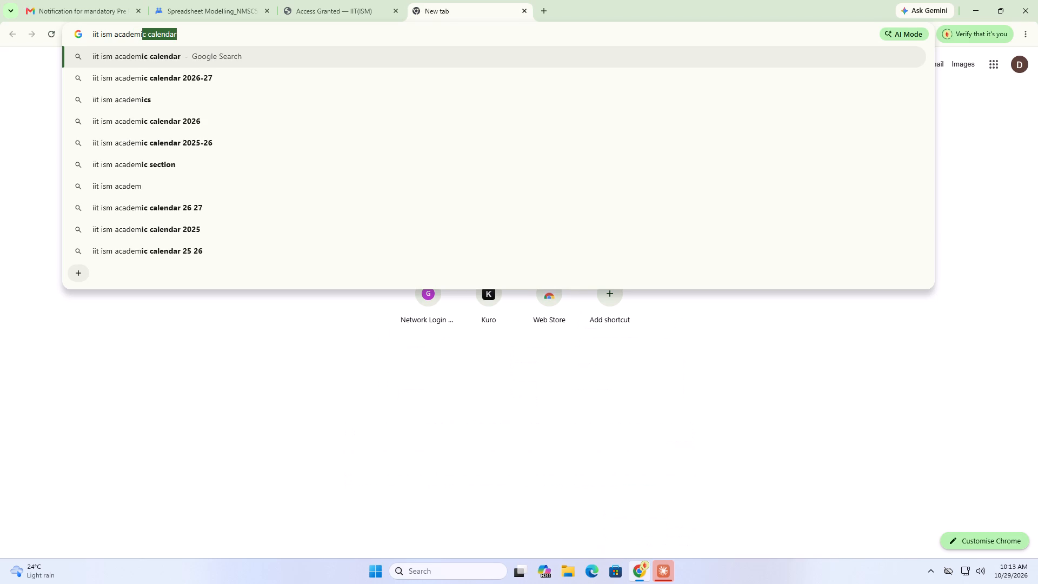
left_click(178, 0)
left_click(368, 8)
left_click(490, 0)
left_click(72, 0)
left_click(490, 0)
Open the Academic Calendar for the Monsoon Semester 2026-27 PDF from the search results, keeping a spare blank tab beside it.
left_click(248, 195)
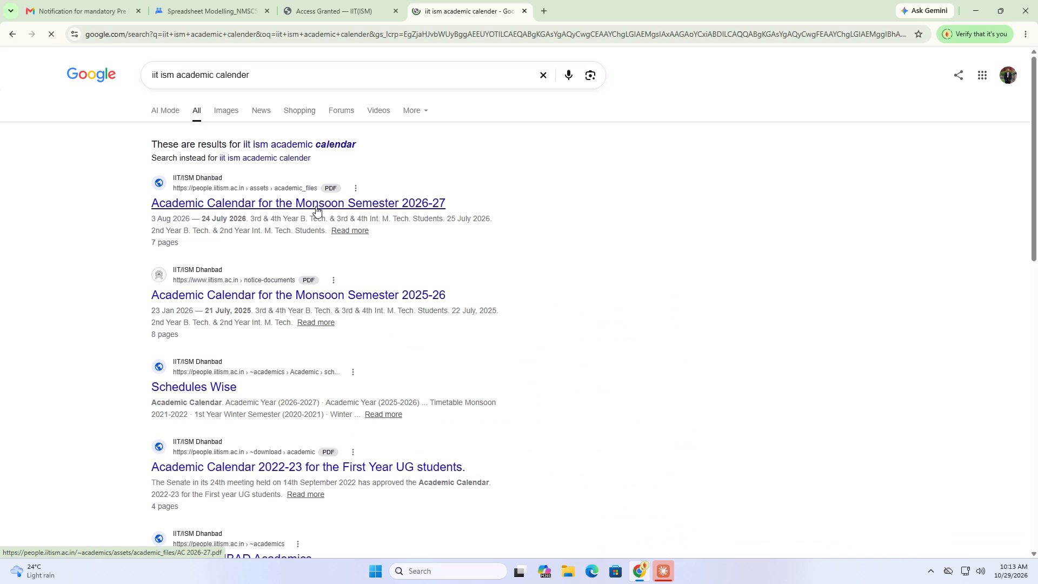
left_click(537, 0)
left_click(482, 0)
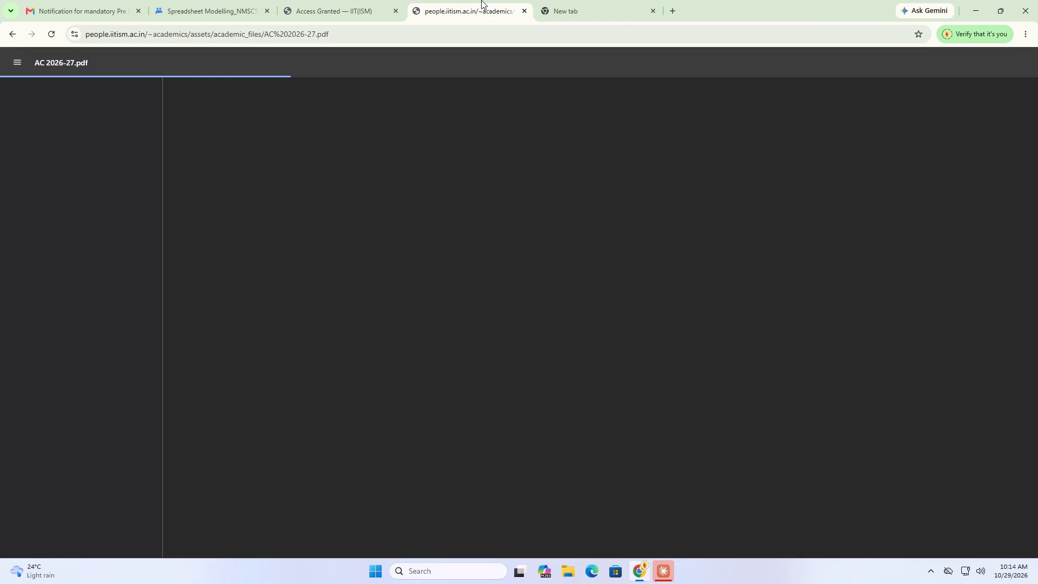
Download Demo.xlsx and Question.xlsx from the Demo & Ex conversation in the Spreadsheet Modelling_NMSC505_2026-27 group.
left_click(238, 0)
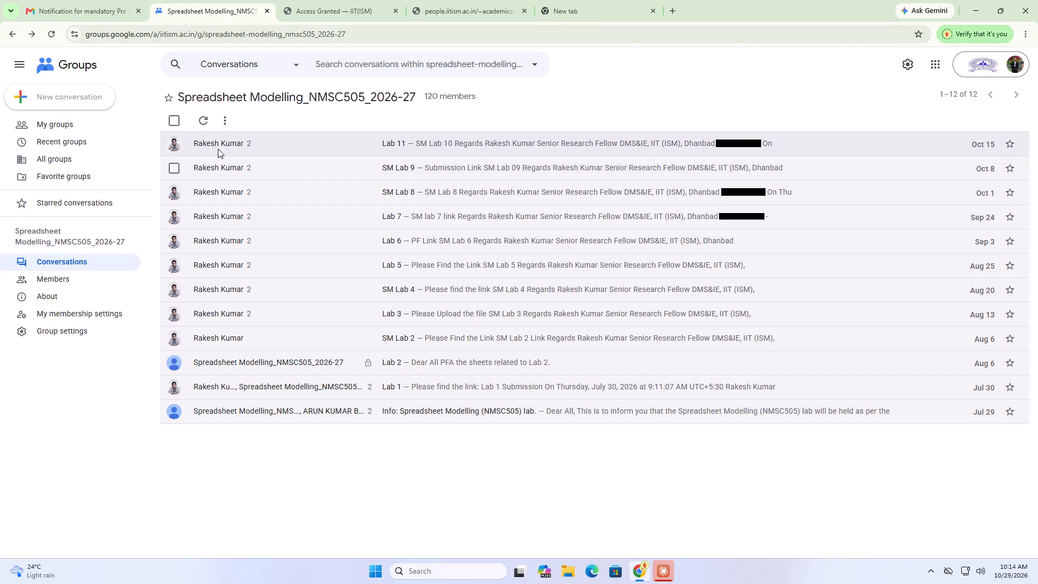
double_click(204, 125)
left_click(330, 149)
left_click(385, 306)
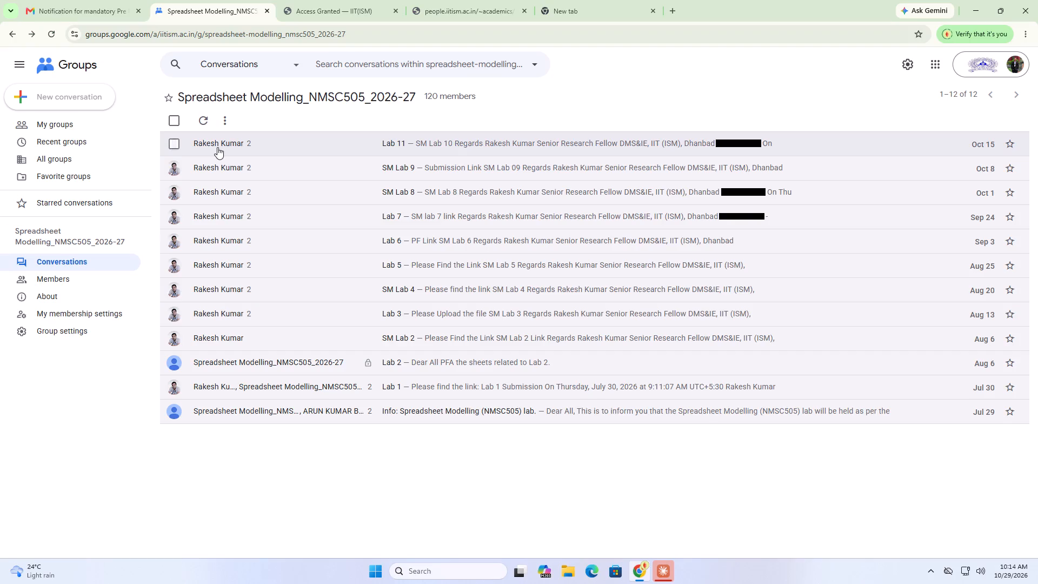
left_click(227, 6)
left_click(317, 7)
left_click(396, 12)
left_click(332, 292)
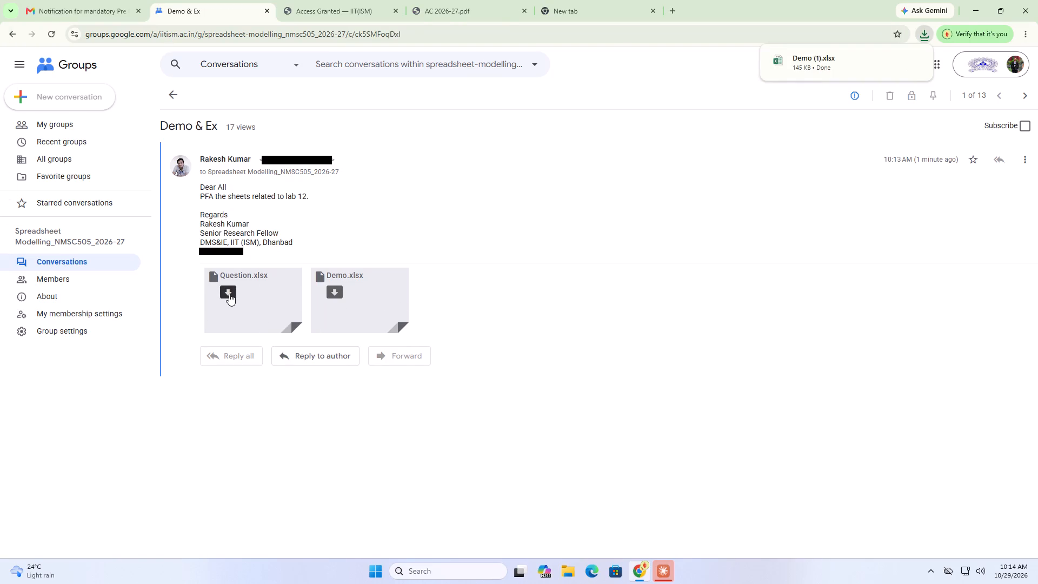
left_click(229, 294)
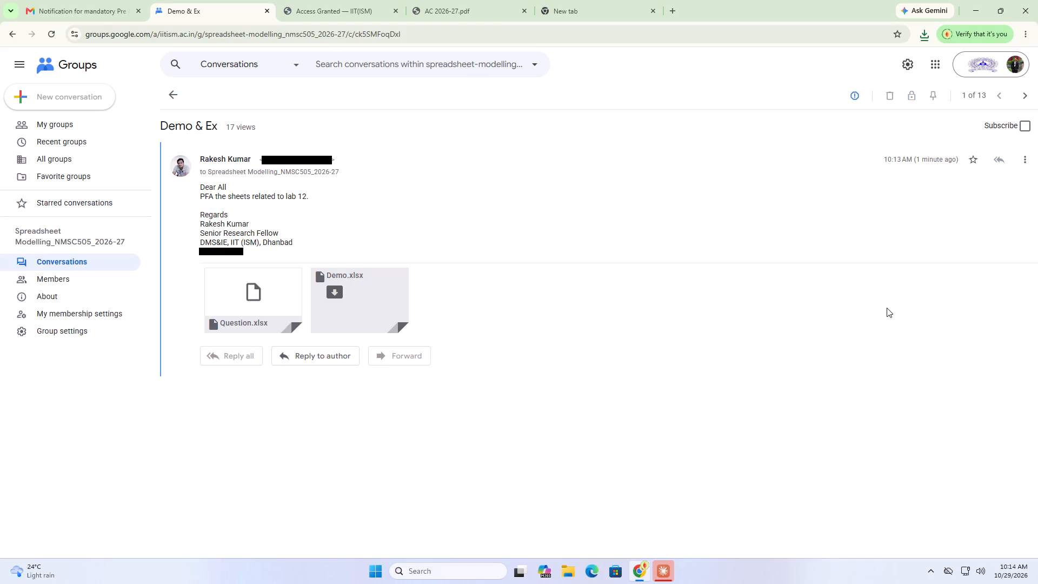
Open the downloaded Demo (1).xlsx workbook in Excel and enable it for editing.
left_click(924, 29)
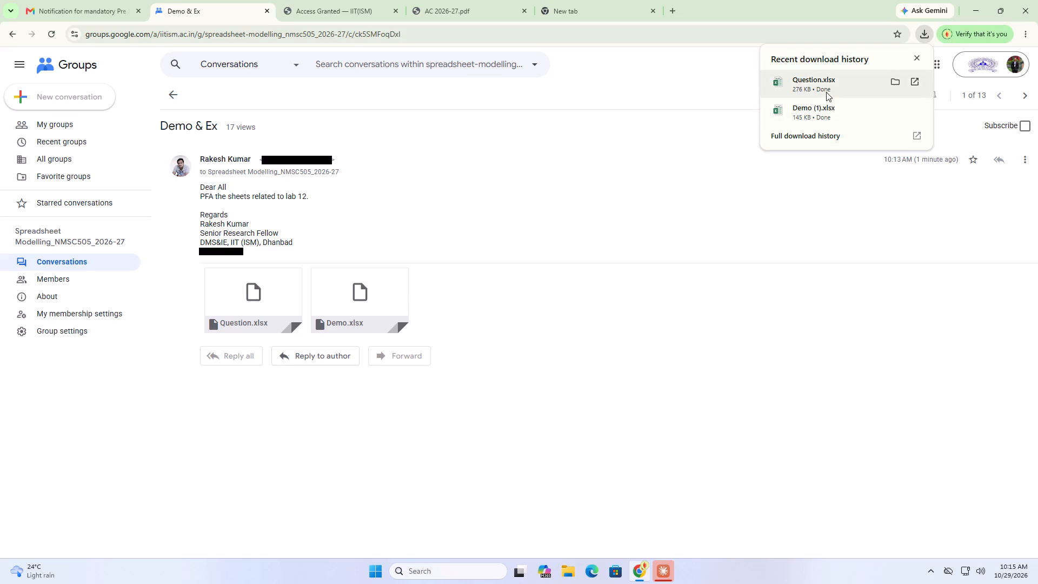
left_click(827, 109)
left_click(660, 575)
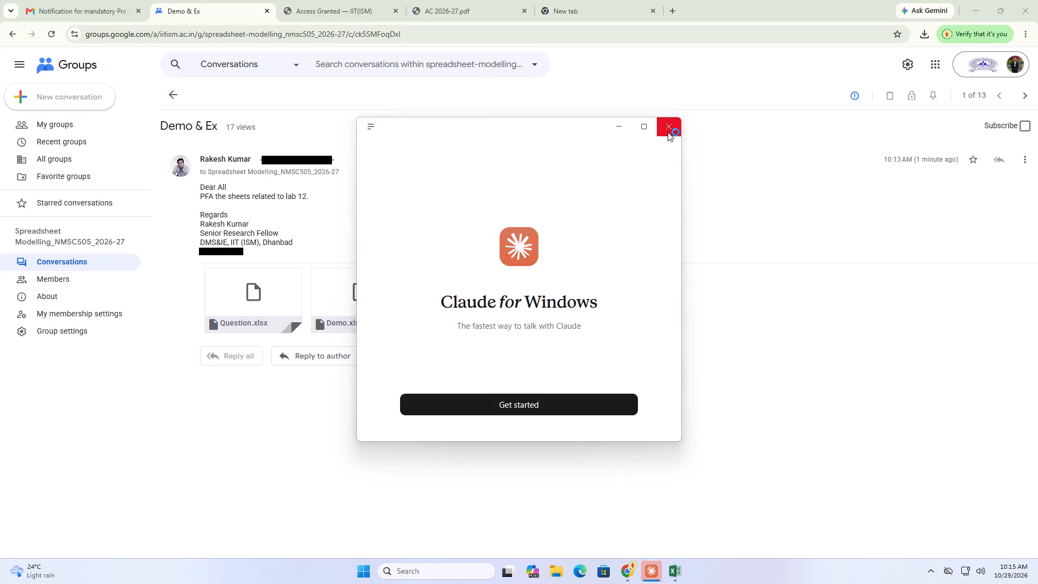
left_click(668, 132)
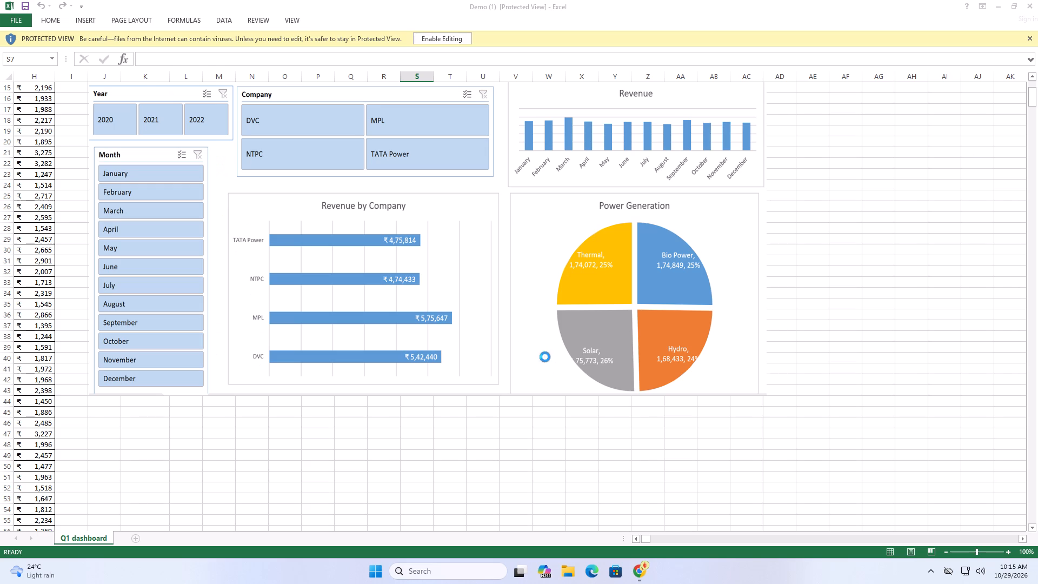
left_click(462, 41)
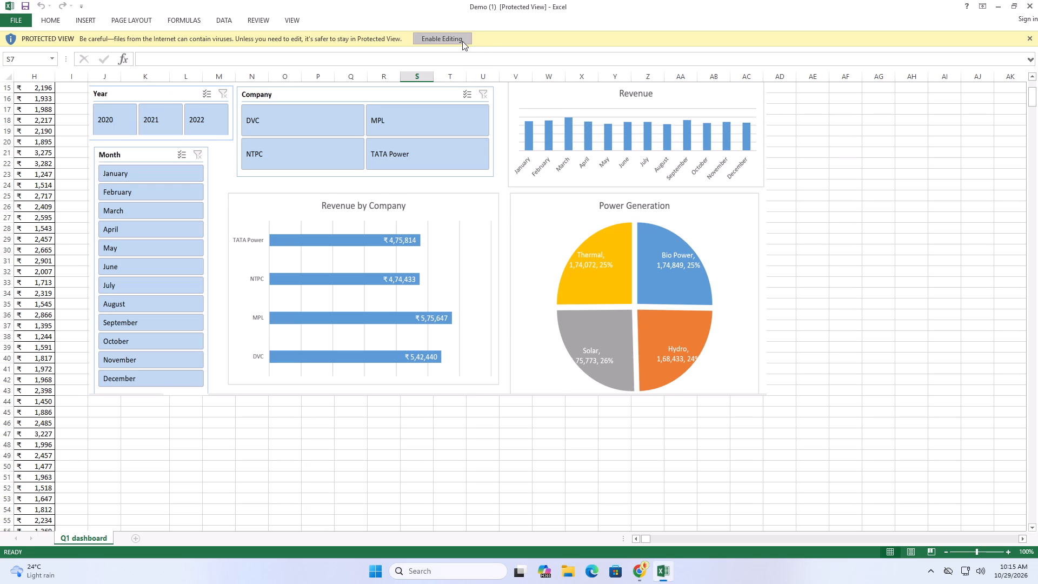
scroll(407, 234, "up", 5)
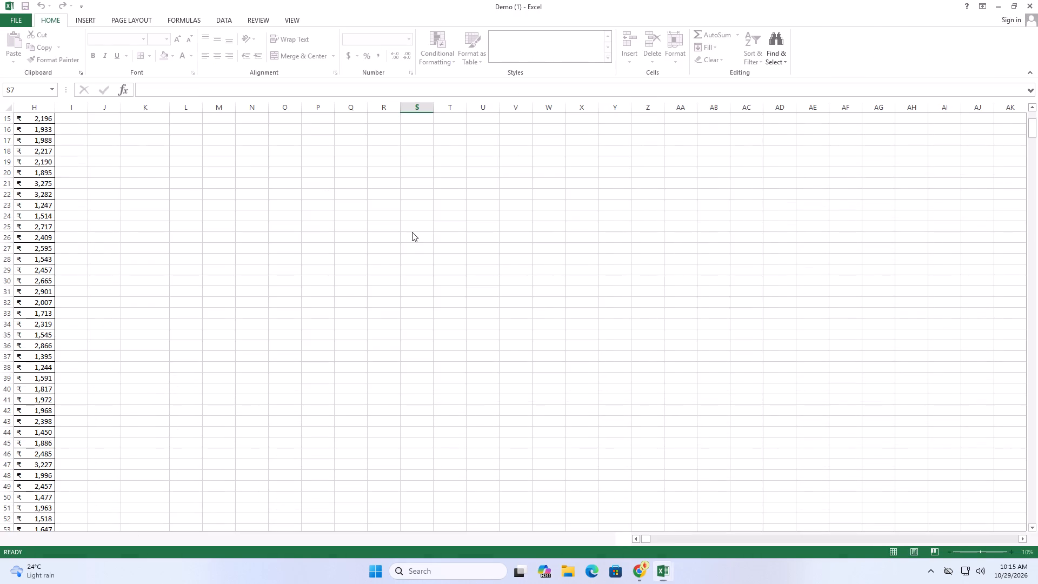
scroll(412, 232, "up", 2)
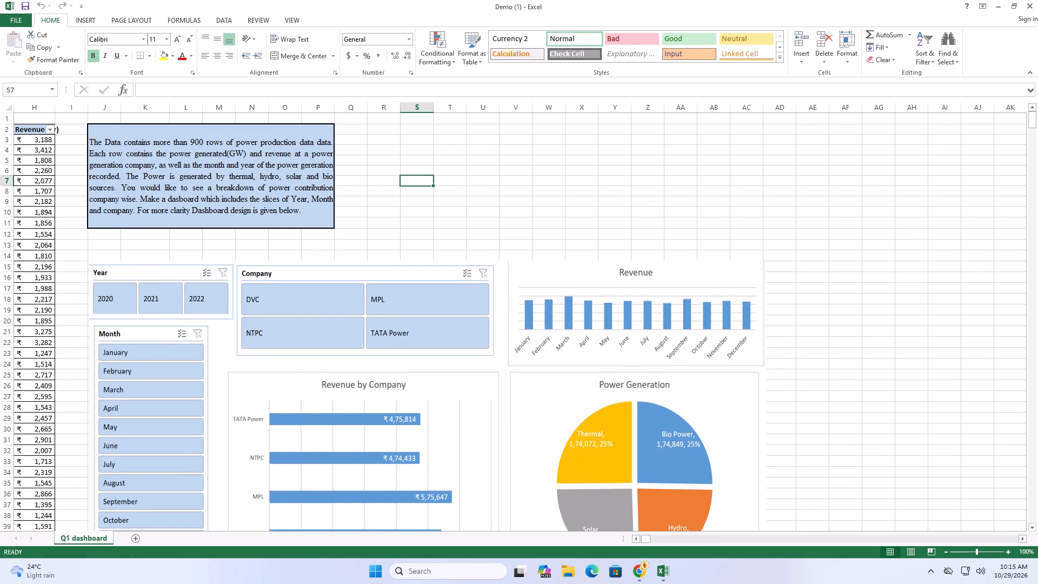
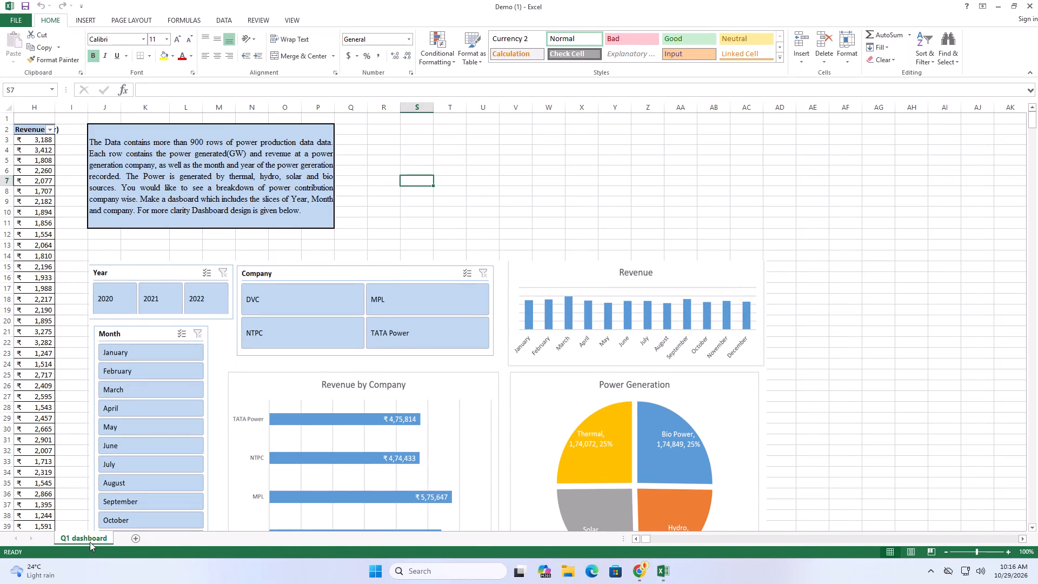
Examine the source data table and the task description on the Q1 dashboard sheet.
scroll(79, 464, "down", 1)
scroll(134, 412, "up", 1)
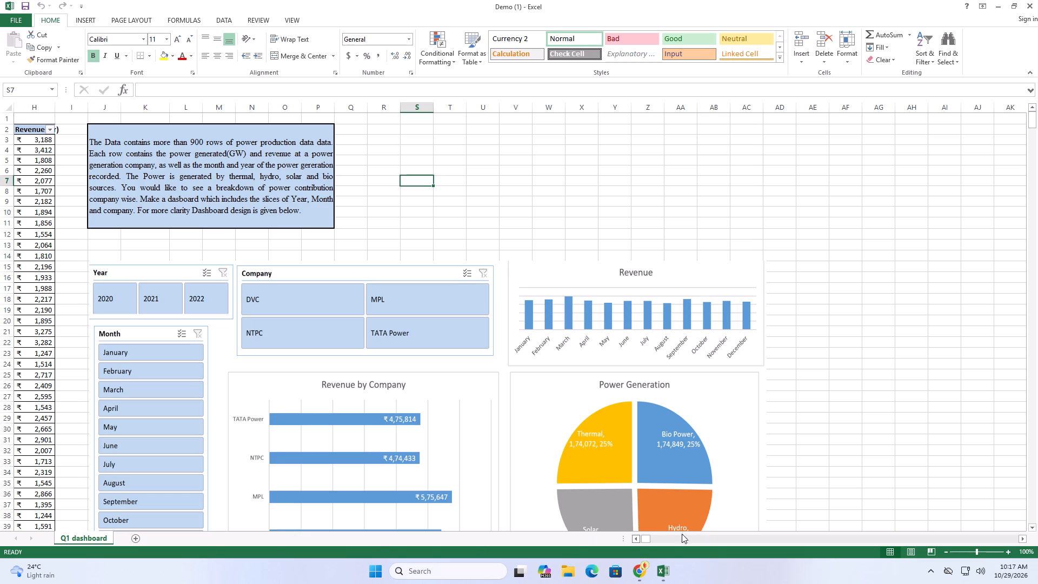
left_click(636, 540)
triple_click(635, 541)
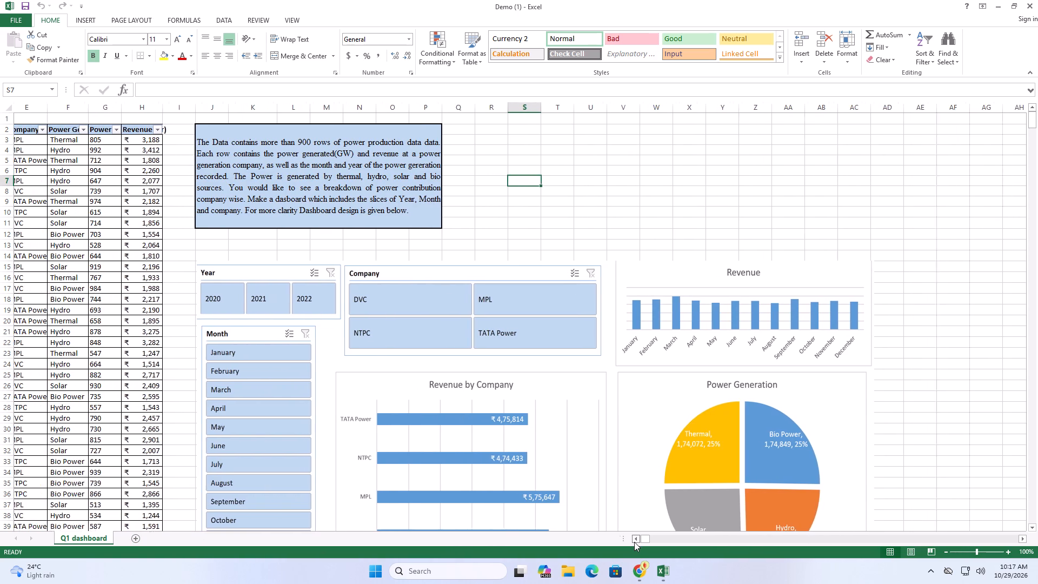
triple_click(634, 542)
triple_click(634, 542)
left_click(634, 542)
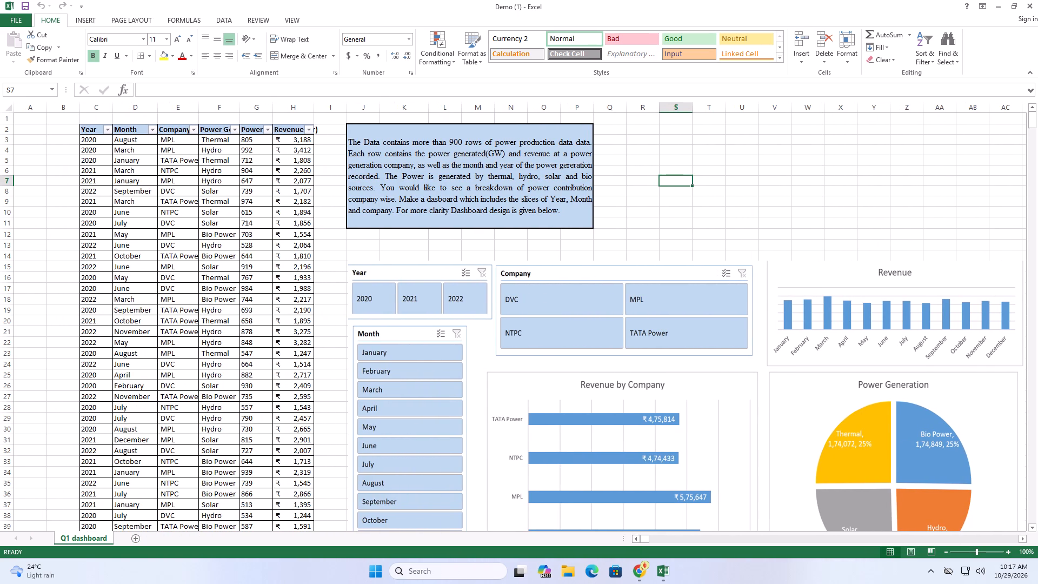
scroll(576, 380, "down", 3)
scroll(593, 397, "up", 5)
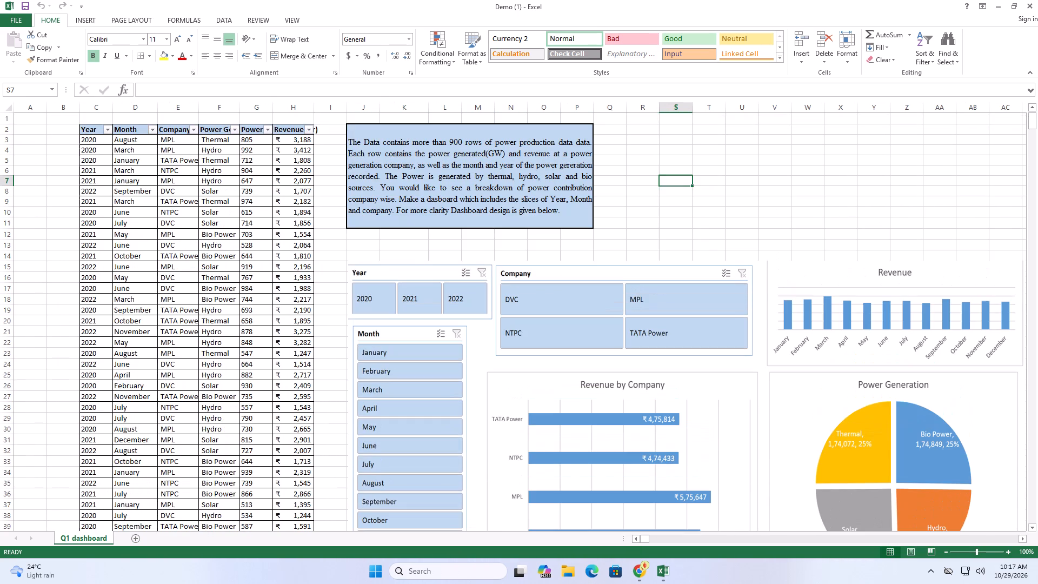
scroll(592, 400, "up", 3)
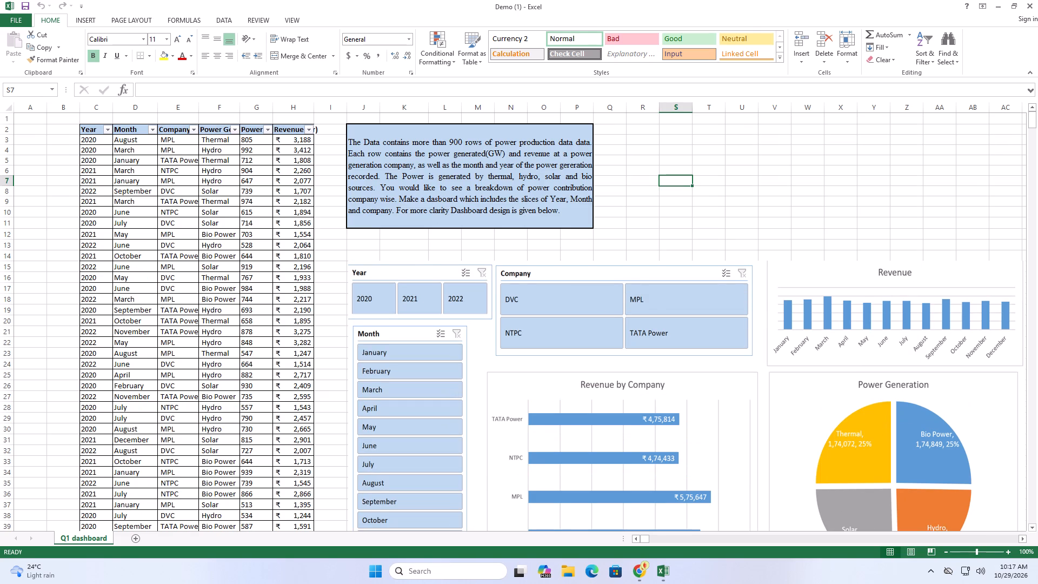
Examine the Year, Month and Company slicers and the charts in the sample dashboard picture.
left_click(367, 298)
left_click(423, 307)
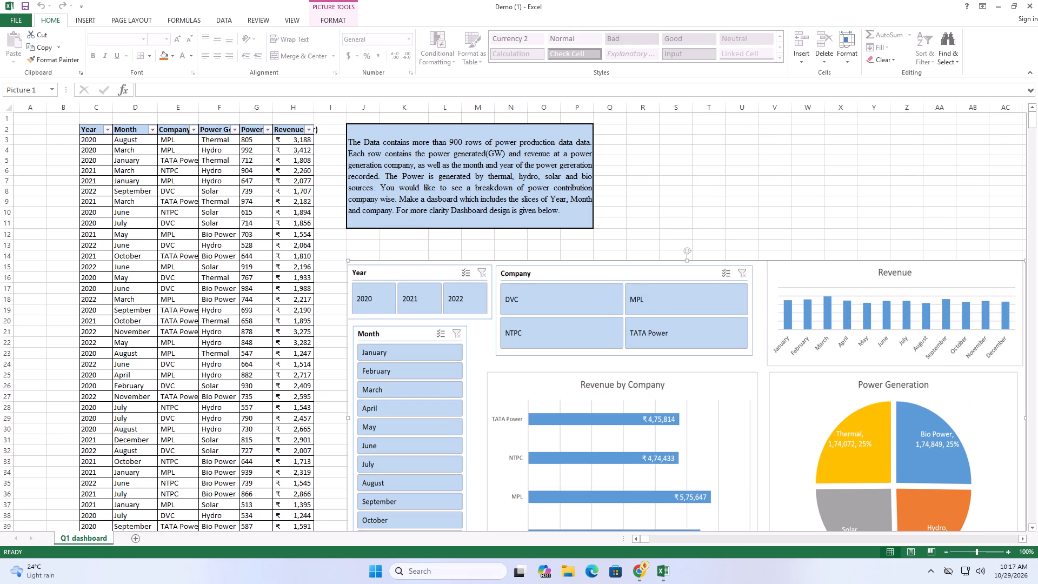
left_click(456, 304)
left_click(424, 304)
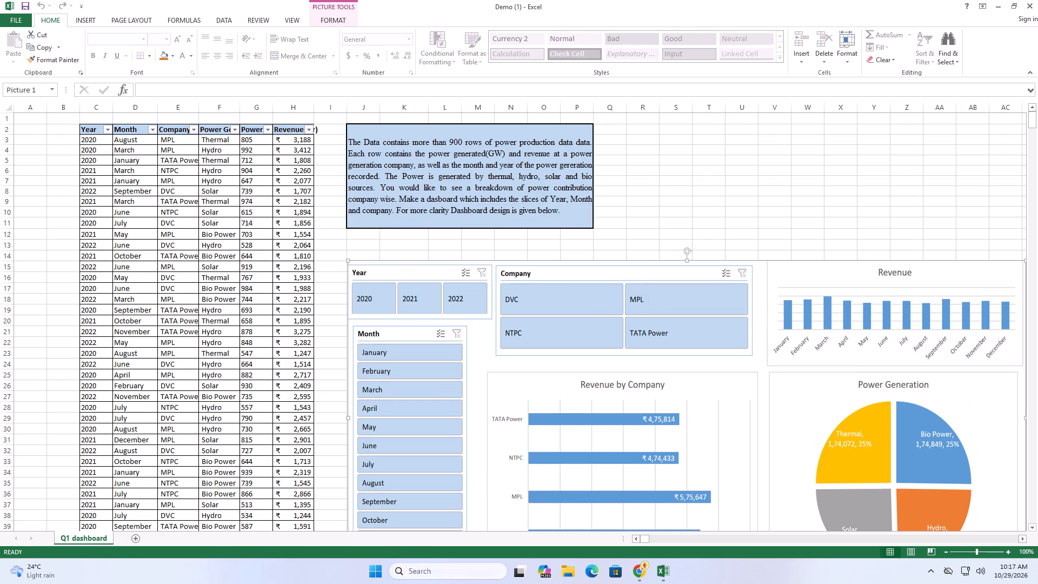
left_click(391, 356)
left_click(391, 356)
scroll(636, 362, "down", 6)
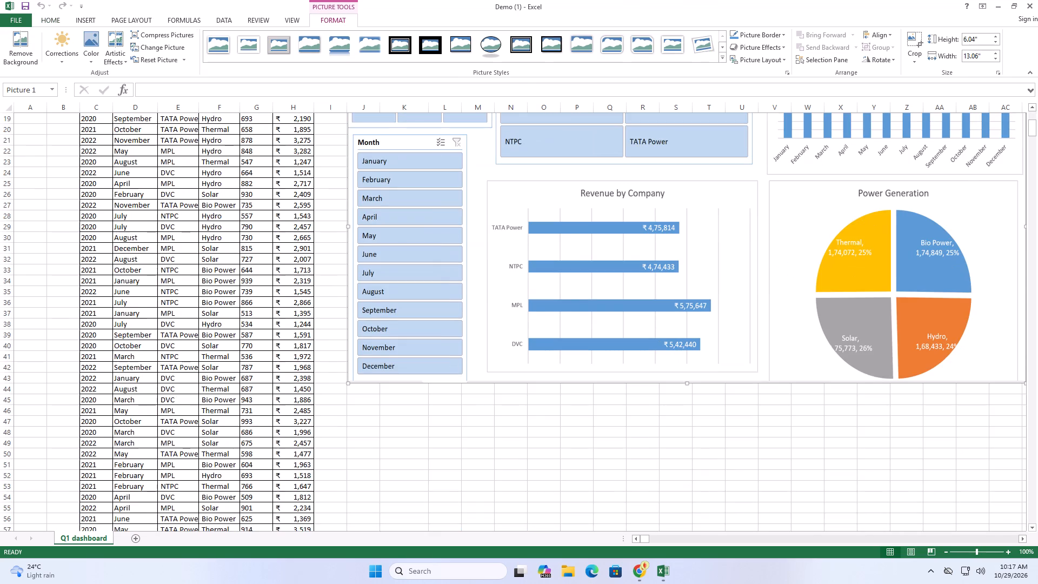
scroll(643, 377, "up", 2)
left_click(640, 331)
left_click(643, 290)
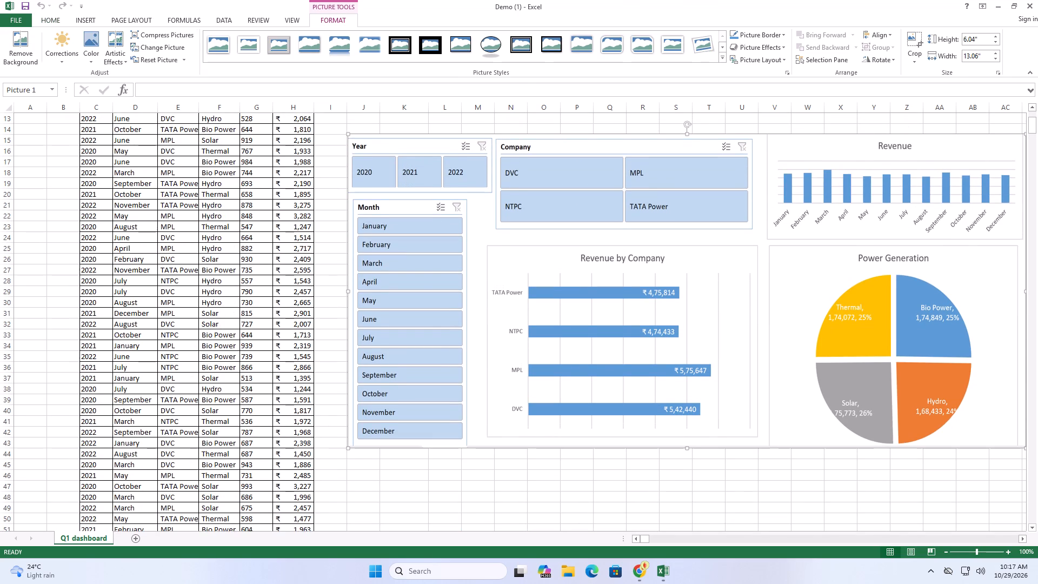
scroll(643, 291, "up", 3)
scroll(643, 296, "down", 1)
scroll(643, 296, "up", 1)
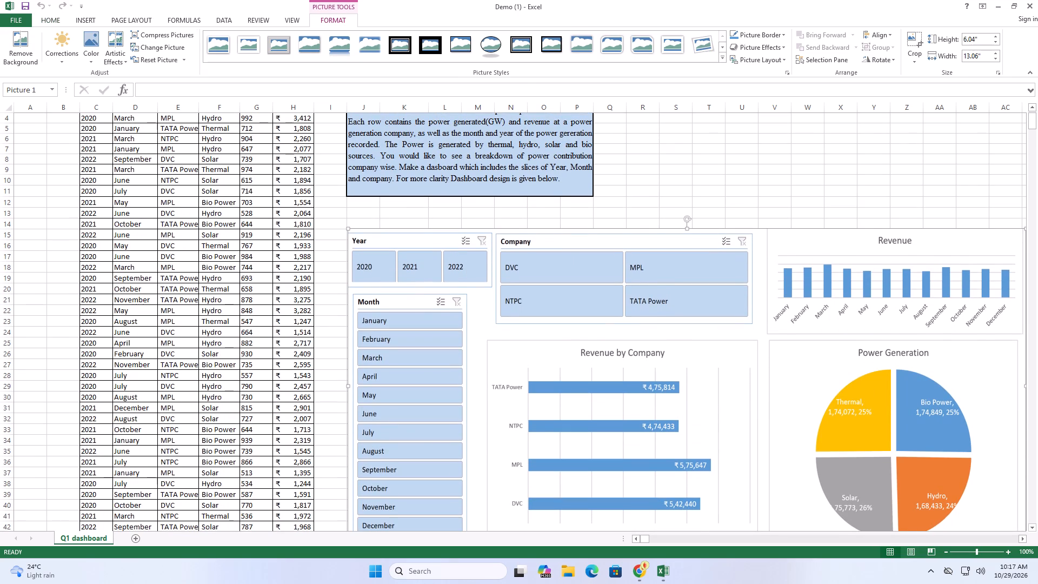
scroll(643, 296, "up", 2)
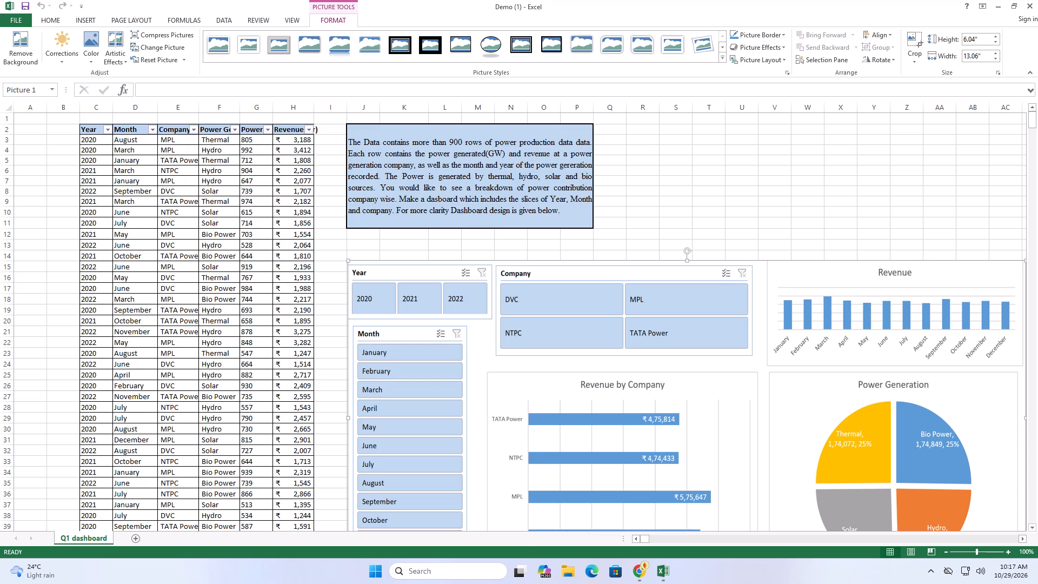
Copy the whole power data table with its headers, C2:H924, and add a new worksheet.
left_click_drag(82, 128, 87, 128)
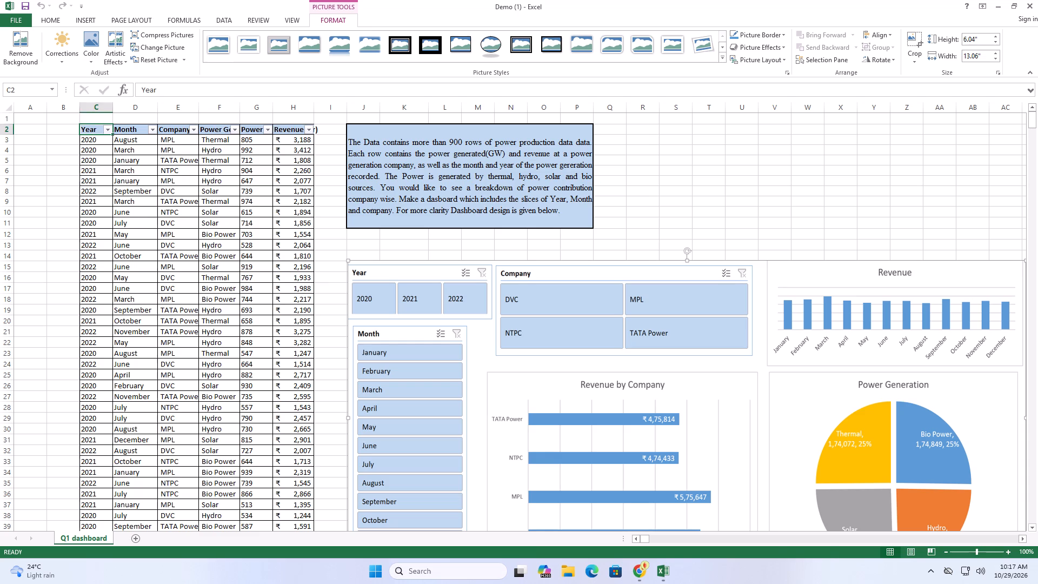
left_click_drag(87, 128, 299, 165)
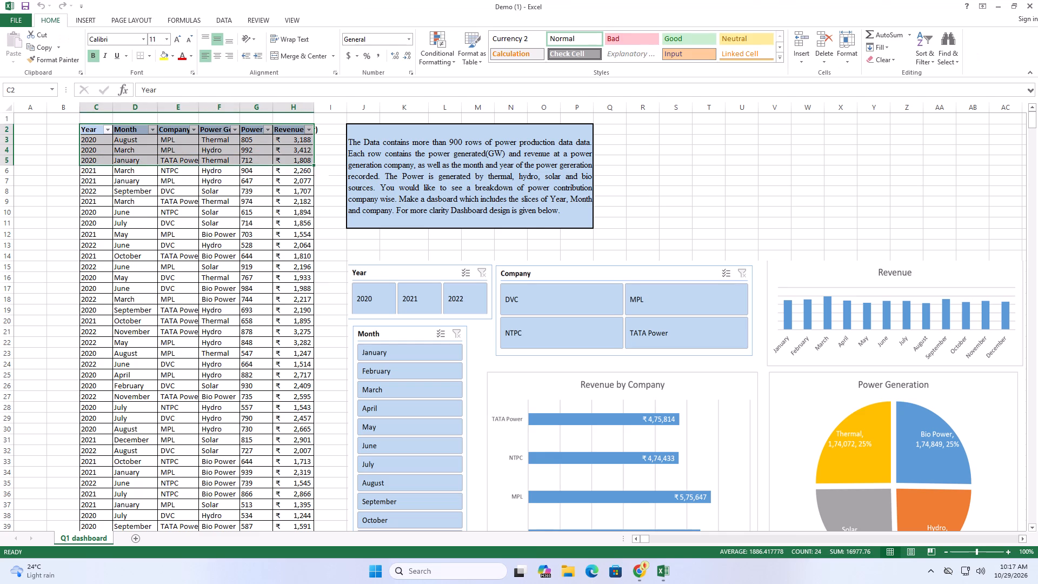
key("ctrl+shift+Down")
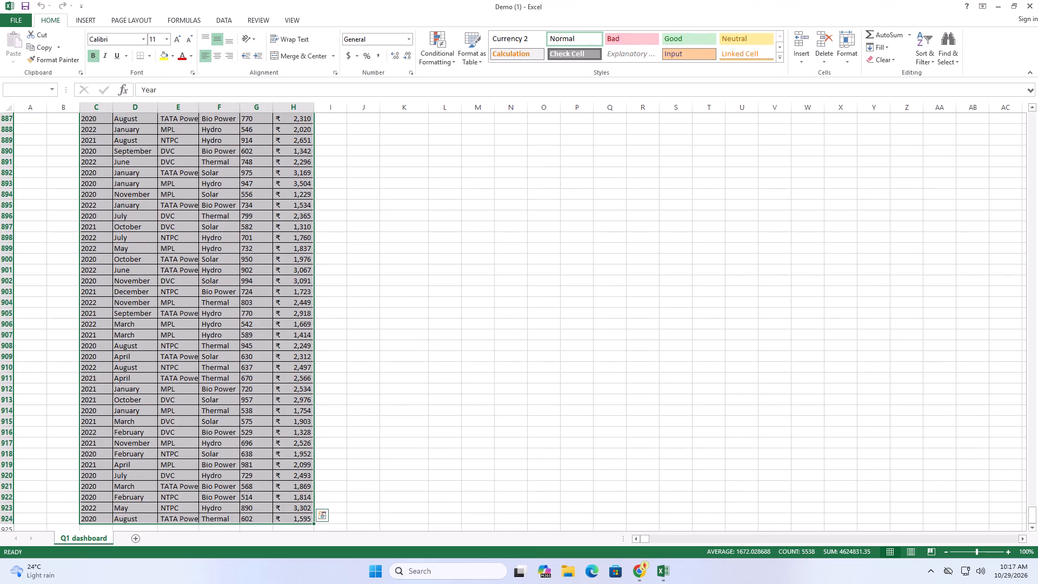
key("ctrl+c")
key("ctrl+c")
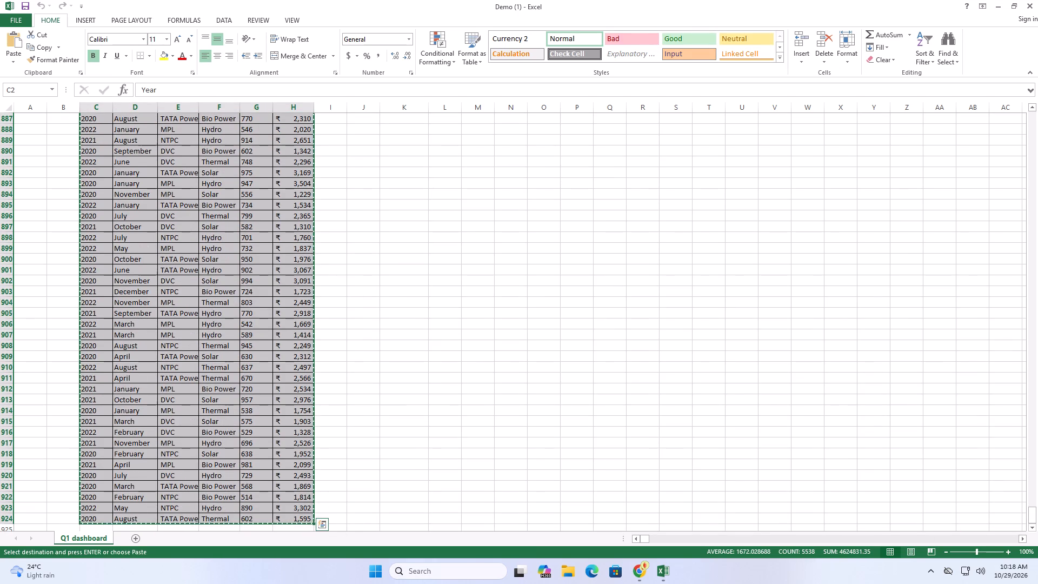
left_click(138, 534)
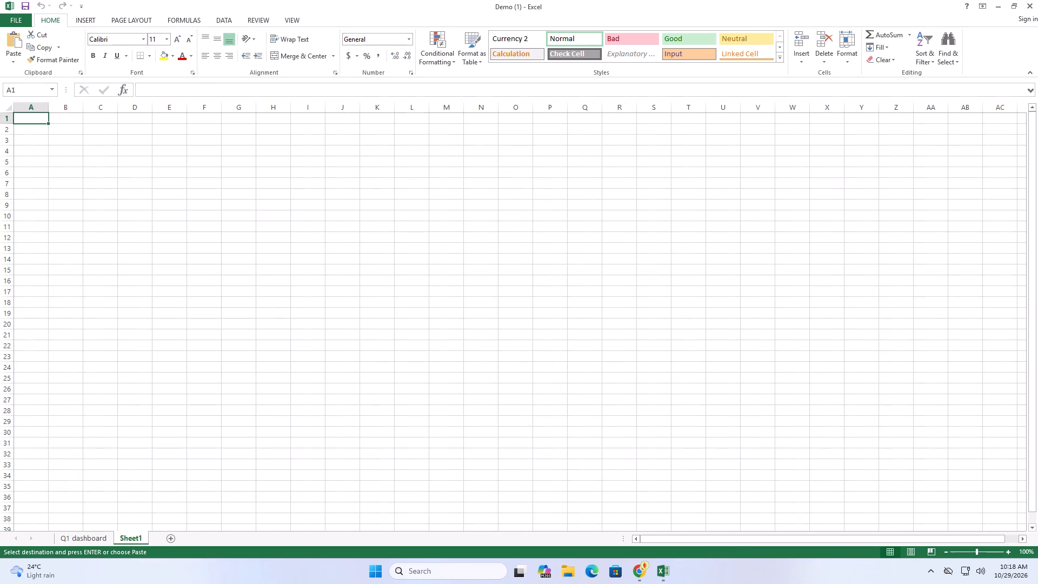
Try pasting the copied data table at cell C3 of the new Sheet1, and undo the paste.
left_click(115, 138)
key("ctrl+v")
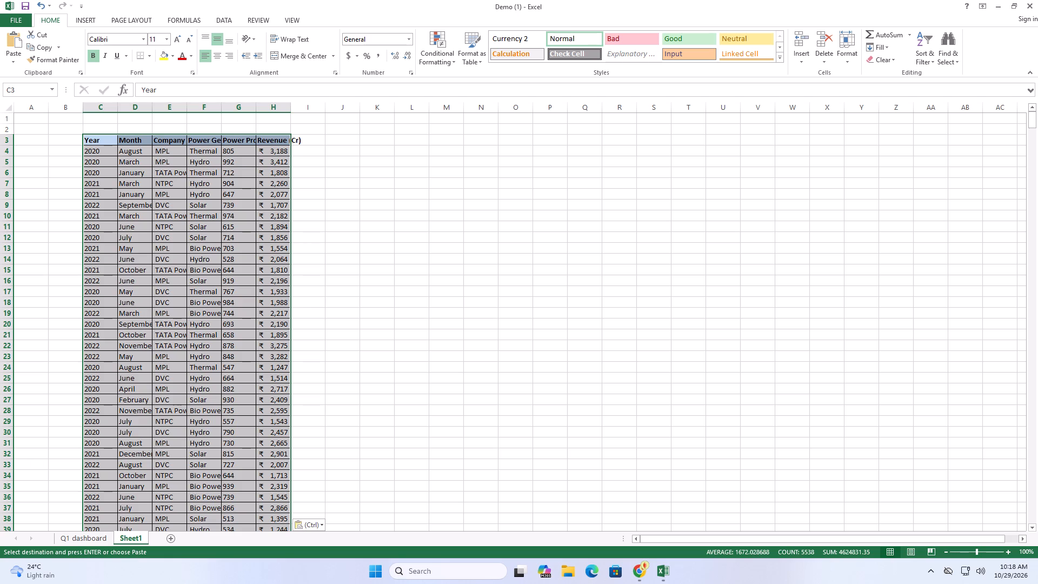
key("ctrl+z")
Create a PivotTable from the Q1 dashboard range C2:H924 on a new worksheet.
left_click(79, 542)
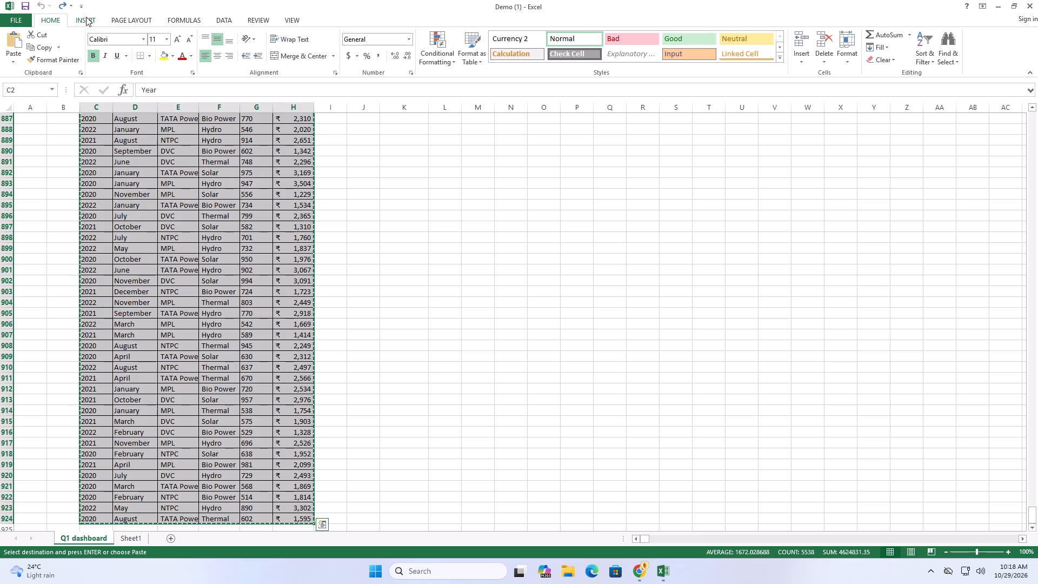
left_click(86, 17)
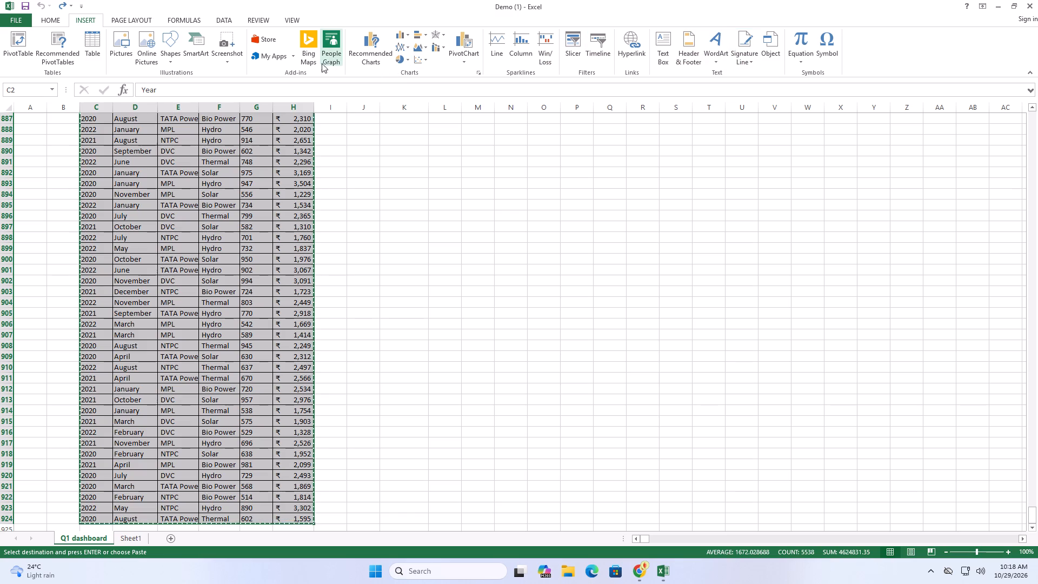
left_click(293, 55)
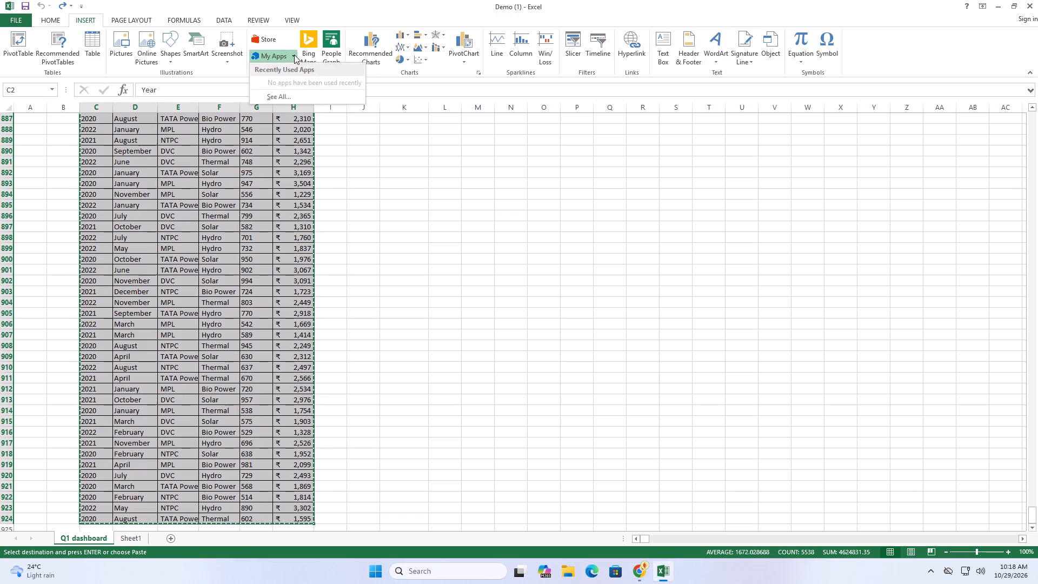
left_click(294, 55)
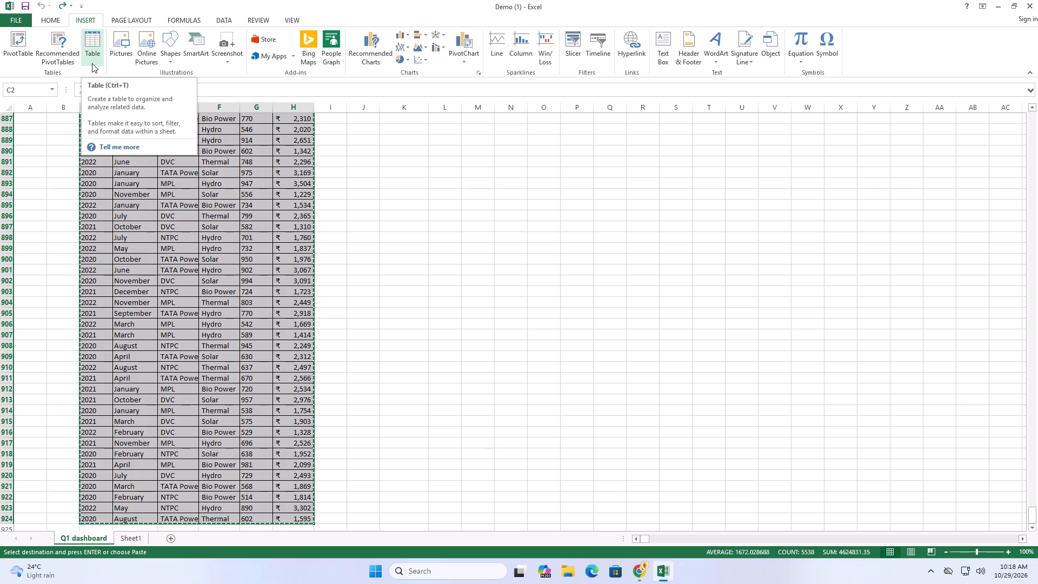
left_click(24, 54)
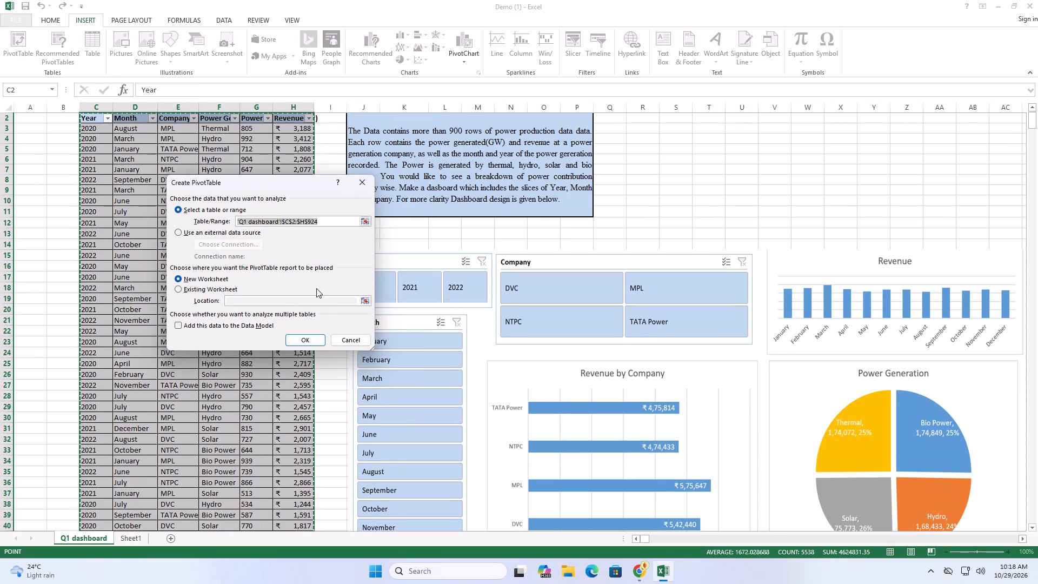
left_click(308, 338)
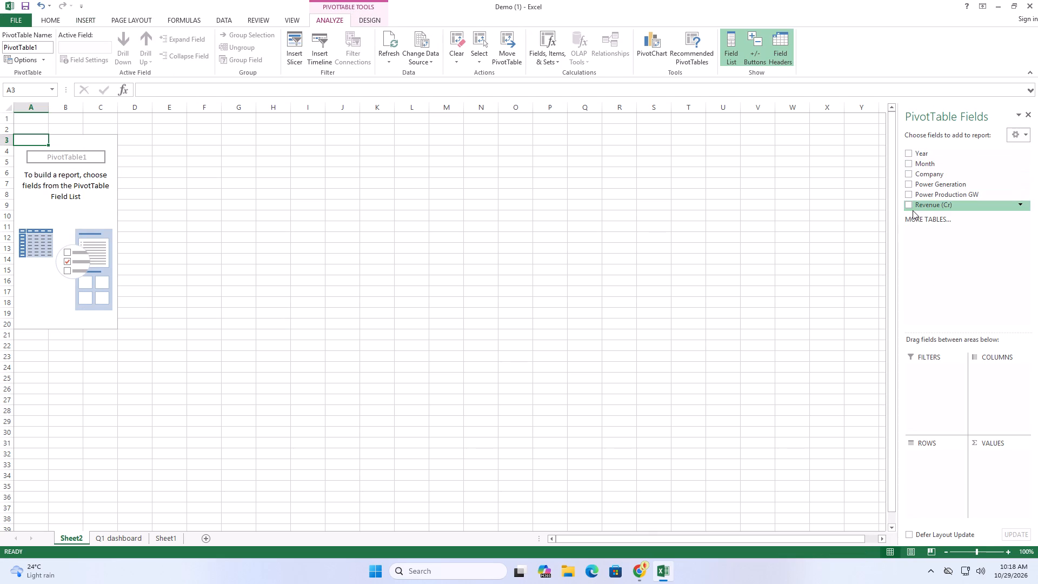
Add Month as the PivotTable's rows and the sum of Revenue (Cr) as its values.
left_click(910, 167)
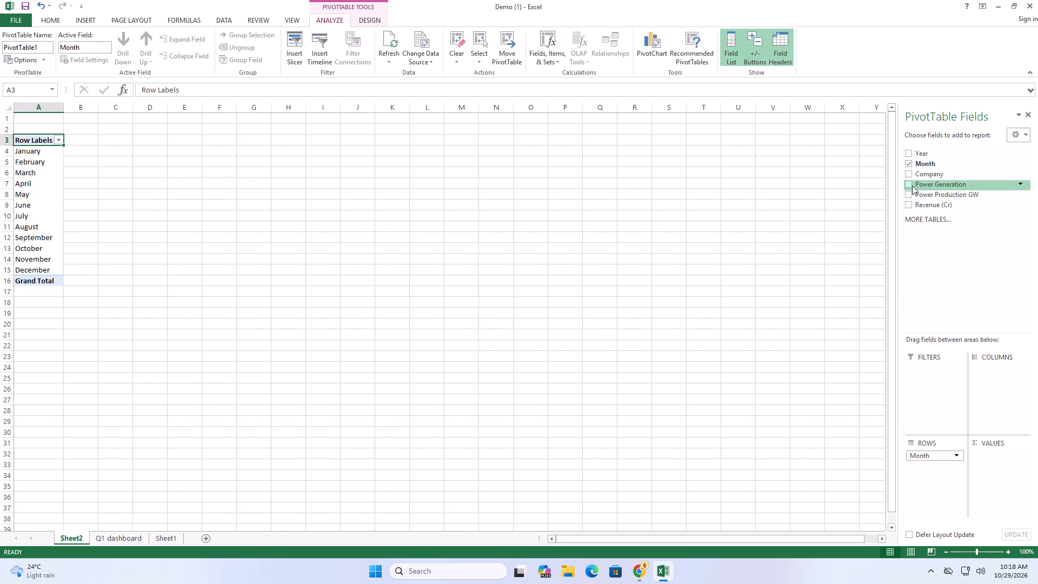
left_click(908, 204)
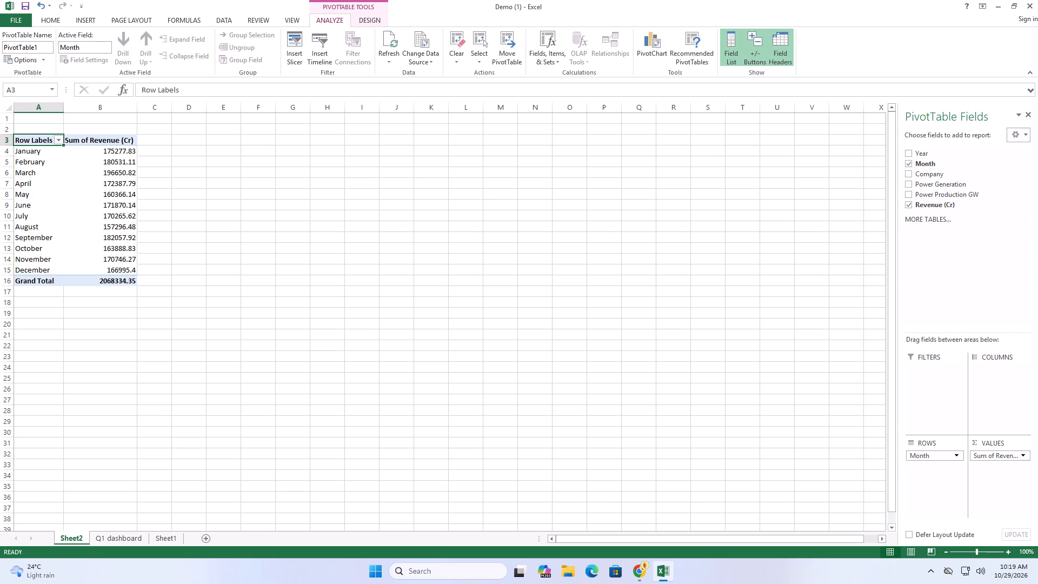
Copy the whole monthly revenue PivotTable from Sheet2 and paste it at cell A5 of Sheet1.
left_click_drag(16, 141, 100, 242)
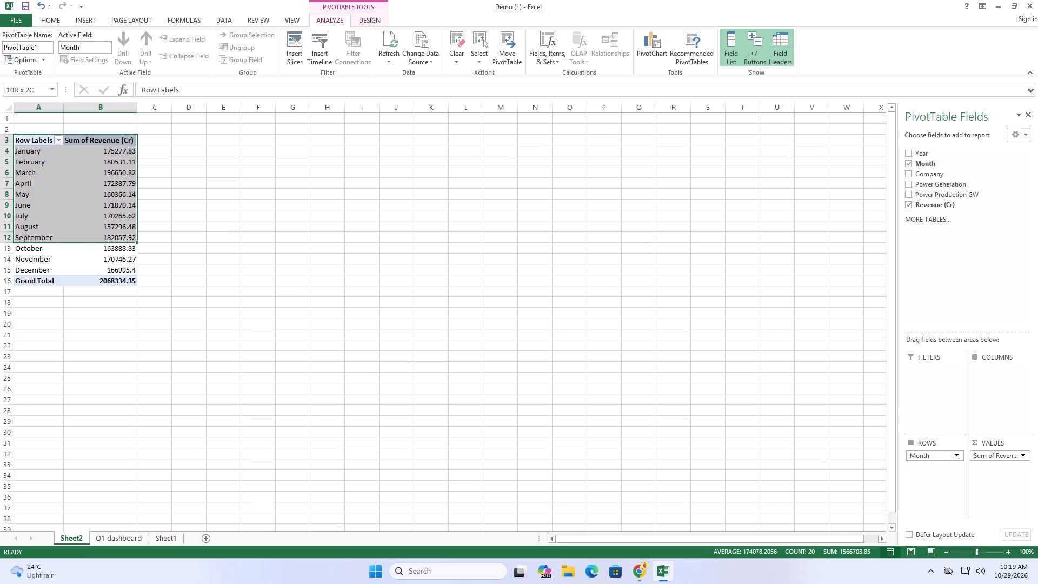
left_click_drag(100, 242, 115, 281)
right_click(115, 241)
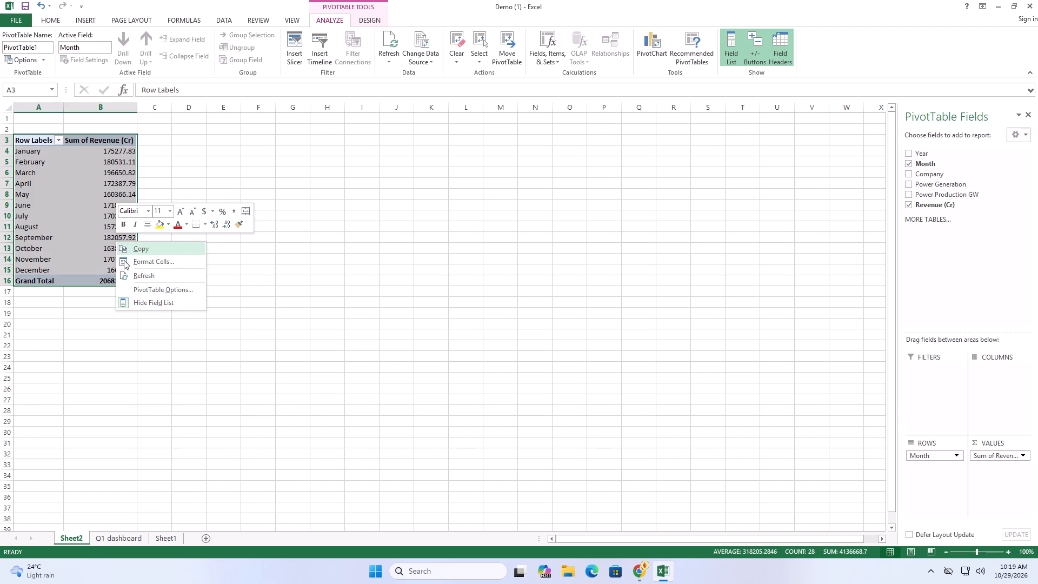
left_click(136, 251)
left_click(167, 539)
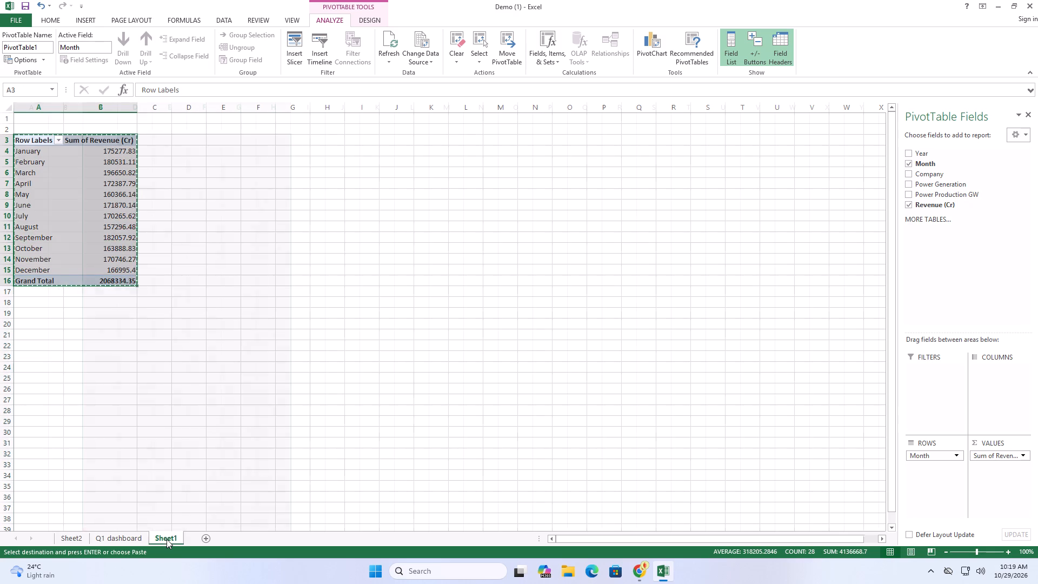
left_click(307, 237)
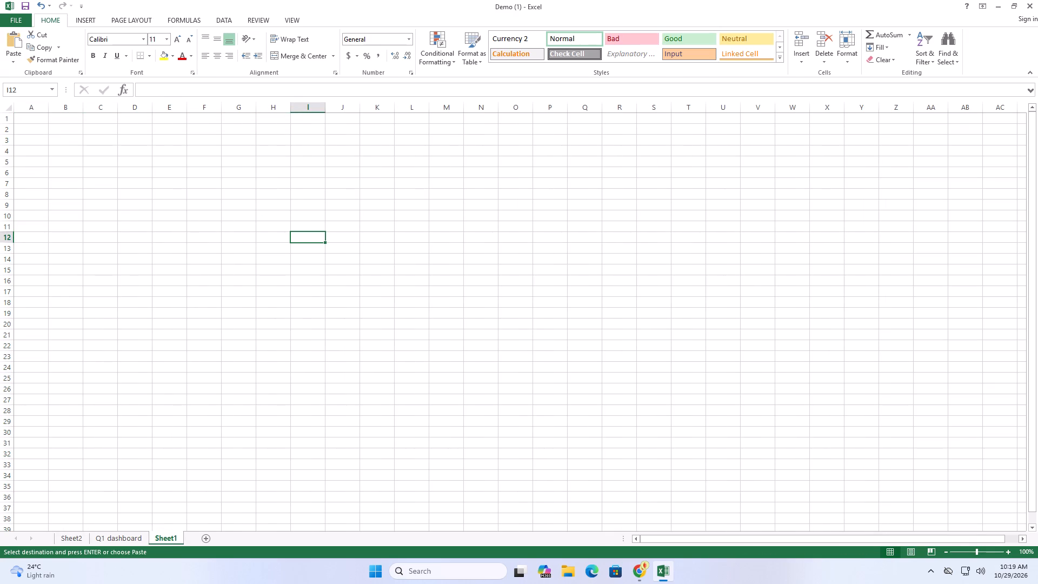
left_click(162, 192)
right_click(161, 191)
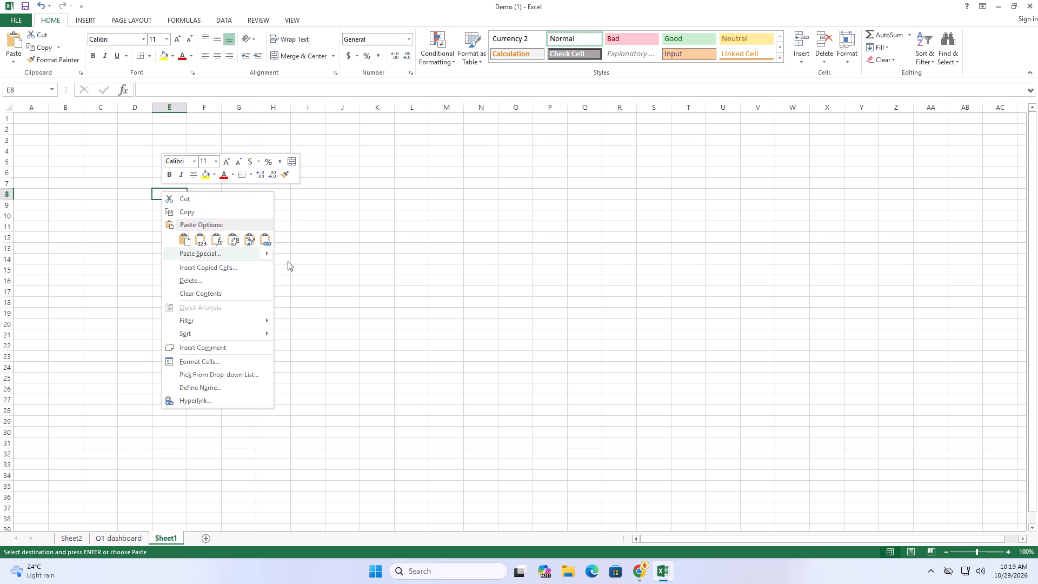
left_click(407, 286)
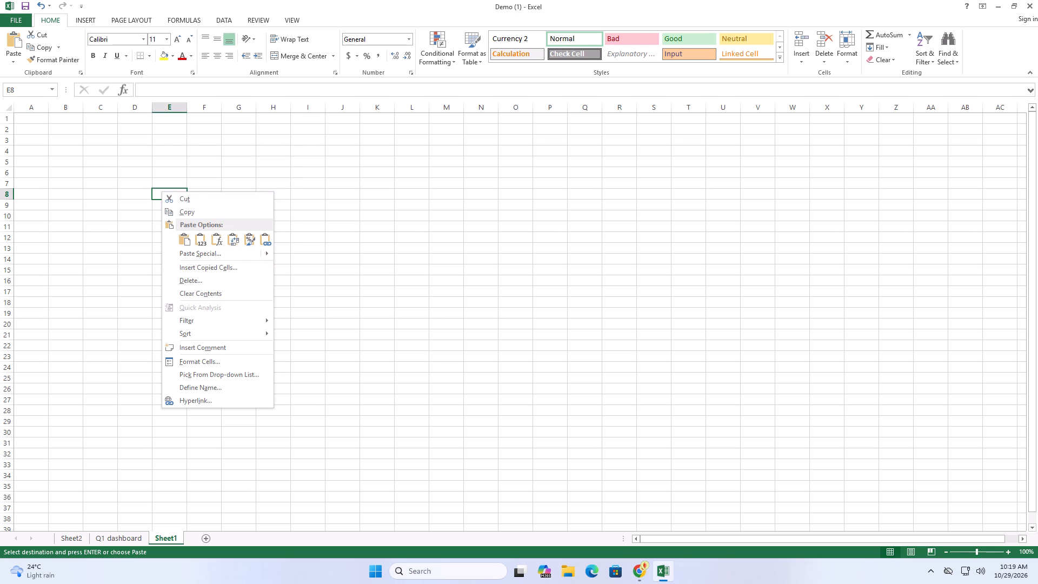
left_click(42, 156)
key("ctrl+v")
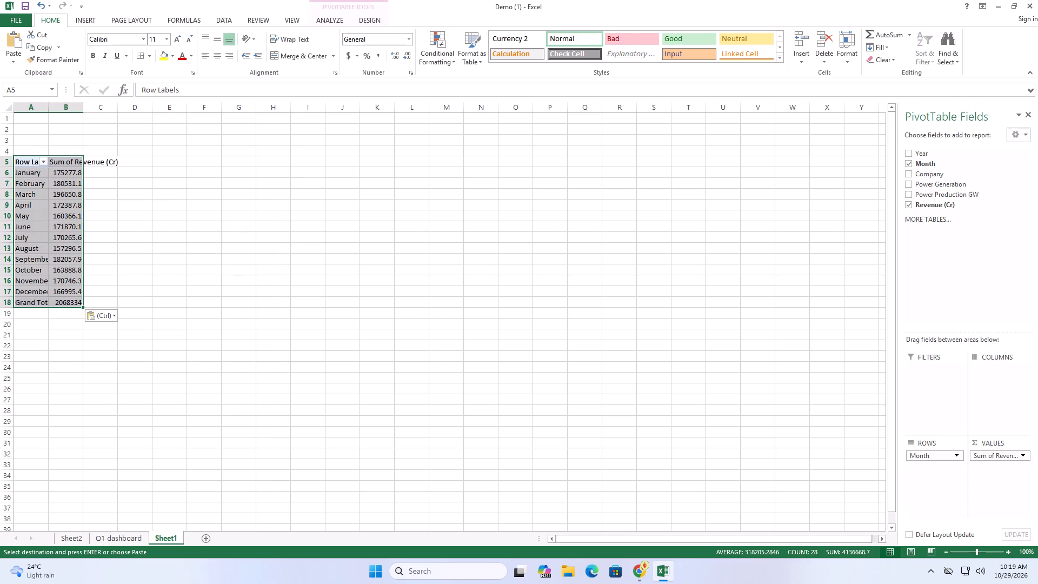
left_click(188, 269)
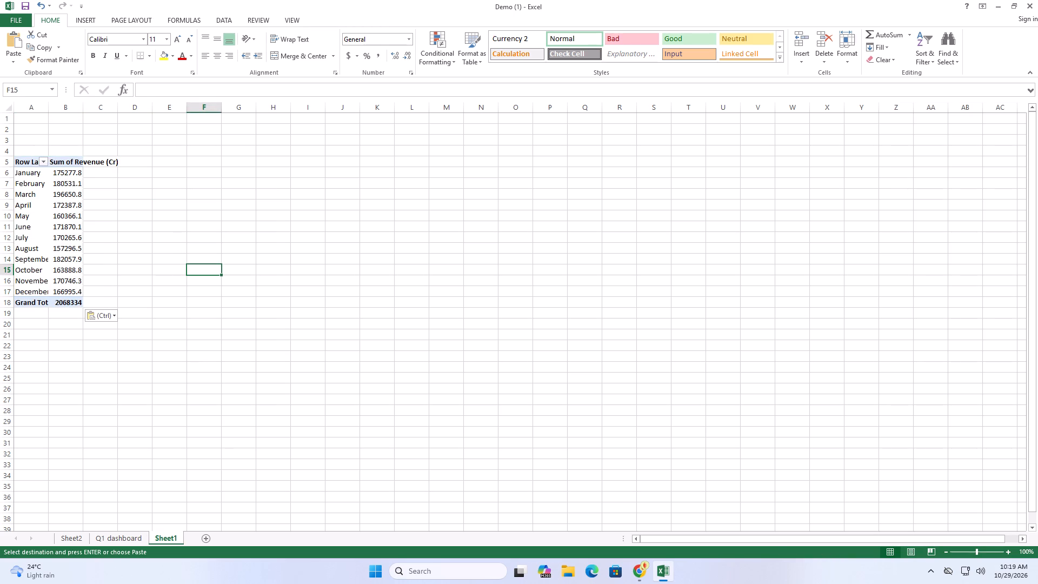
Widen column B of Sheet1 to about 21 so the Sum of Revenue (Cr) header fits.
left_click(76, 108)
left_click_drag(81, 108, 130, 132)
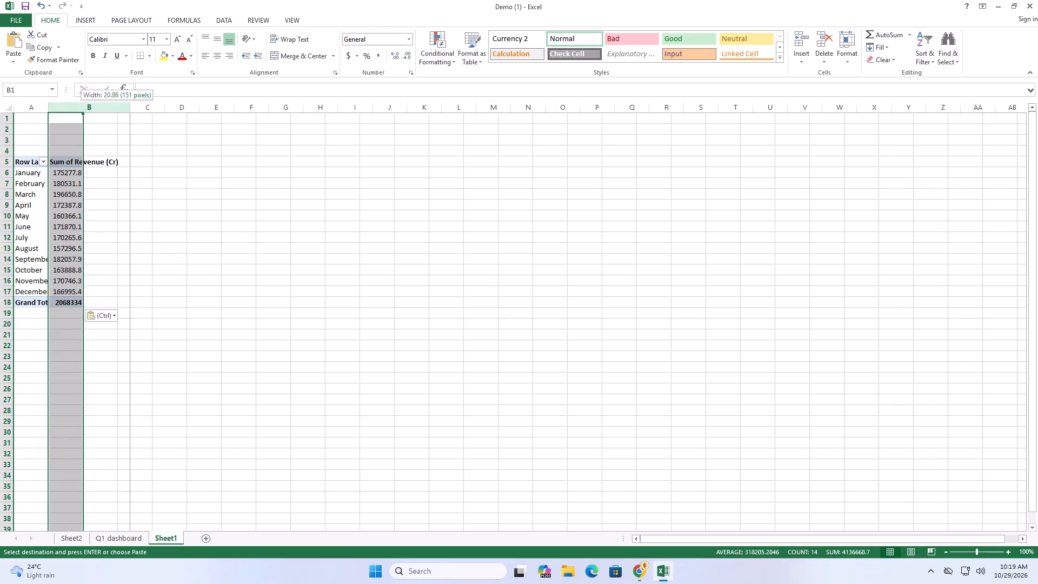
left_click_drag(130, 132, 132, 133)
left_click(197, 227)
left_click(362, 200)
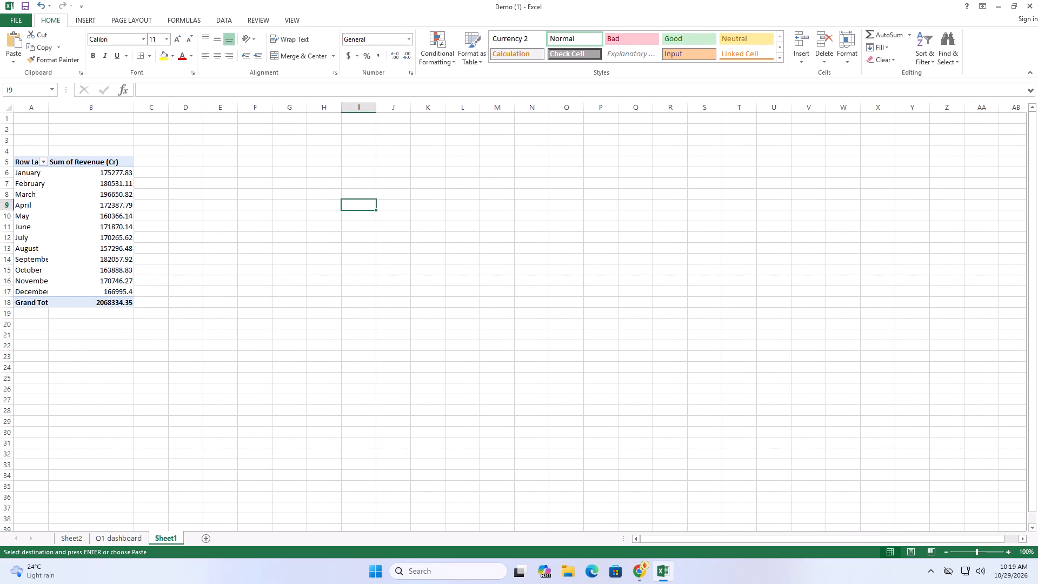
Move the Q1 dashboard sheet ahead of Sheet2 in the sheet order.
left_click(123, 536)
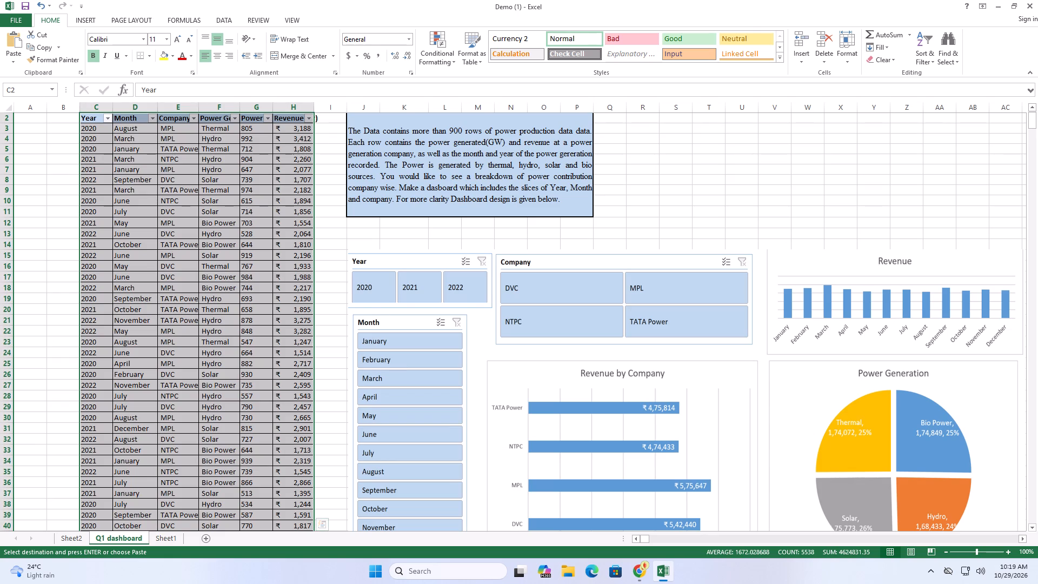
left_click_drag(69, 539, 126, 546)
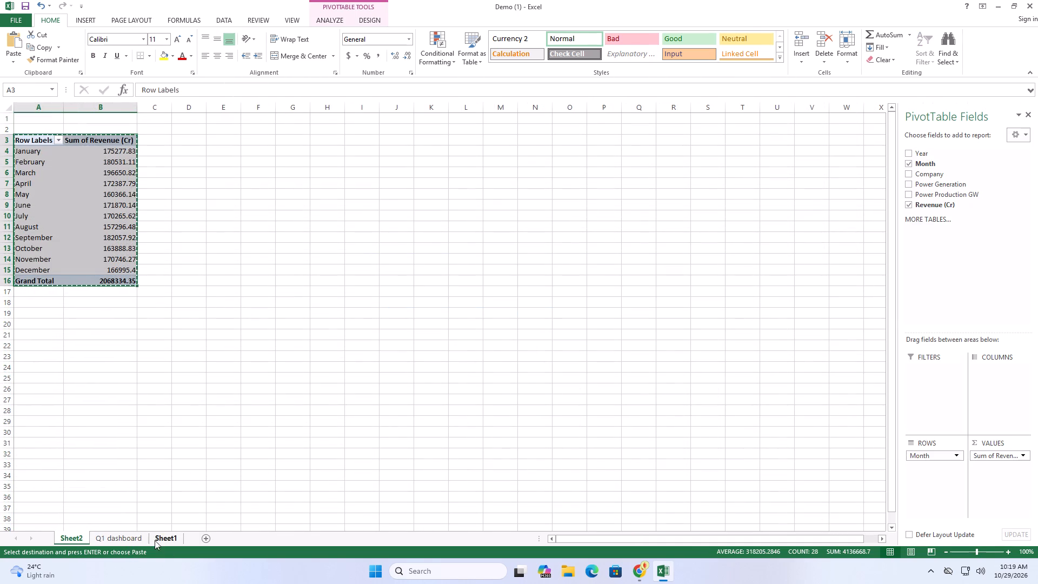
left_click_drag(130, 533, 78, 535)
Replace Month with Company as the row field of the Sheet2 PivotTable, keeping the sum of Revenue (Cr).
left_click(136, 541)
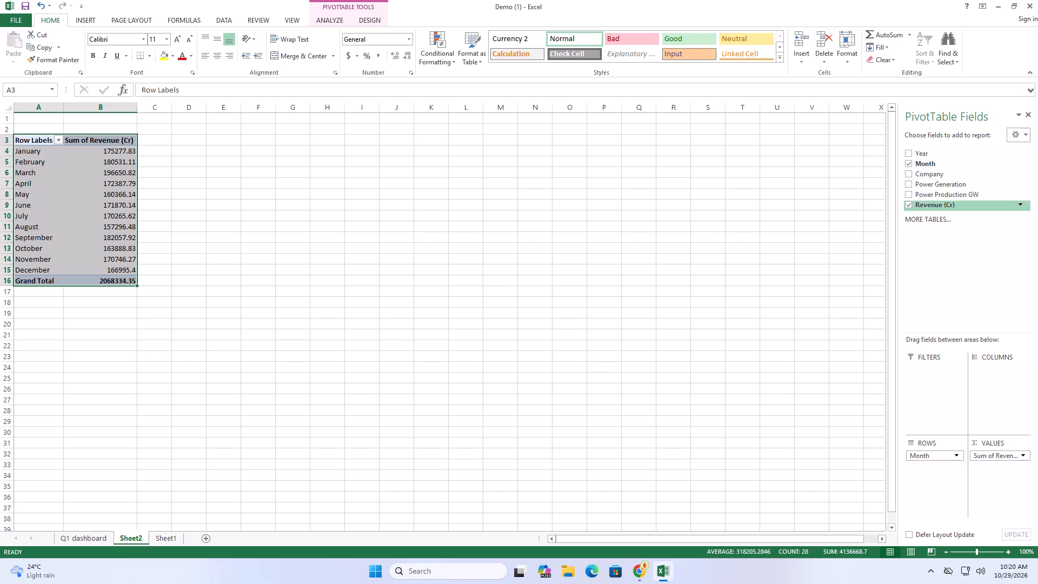
left_click_drag(934, 176, 937, 463)
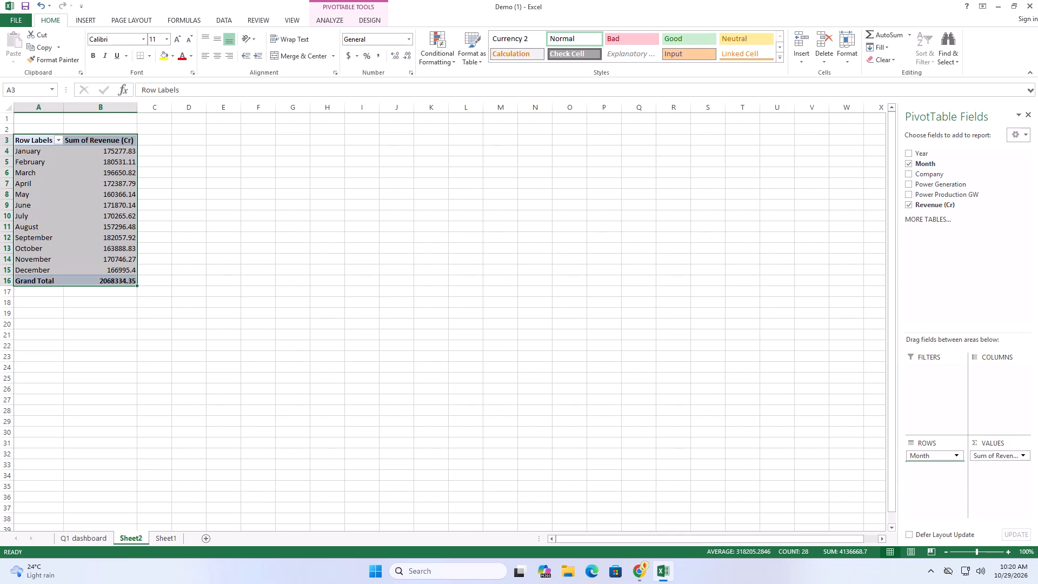
left_click_drag(937, 463, 937, 464)
left_click_drag(935, 456, 943, 404)
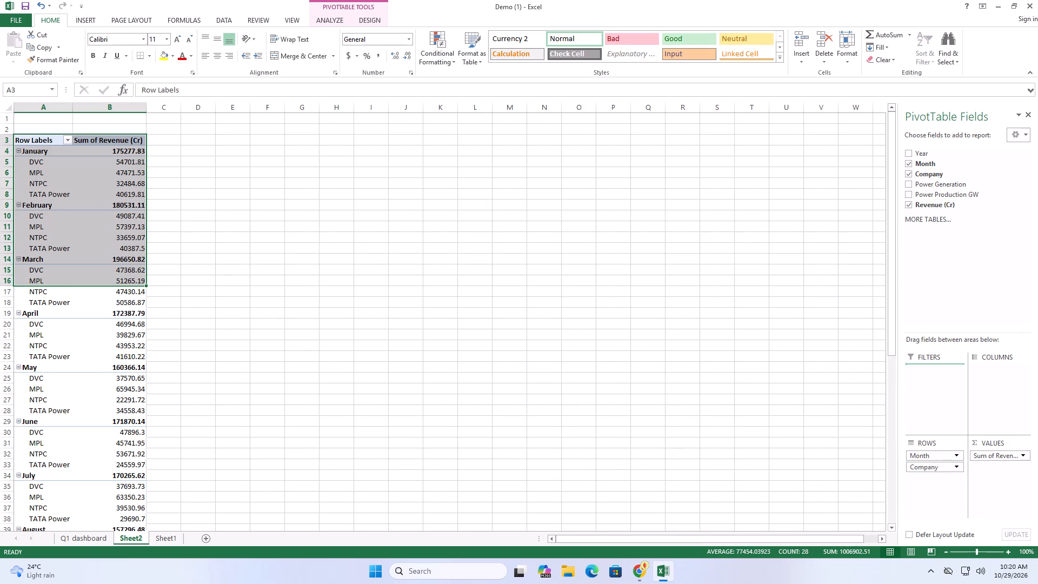
left_click_drag(943, 404, 942, 253)
left_click(120, 305)
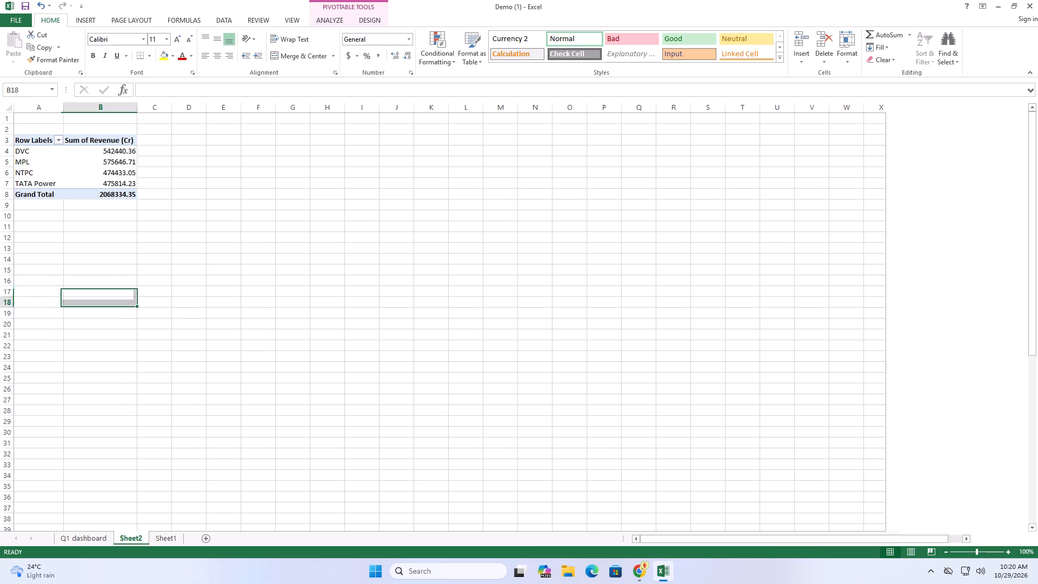
left_click(128, 203)
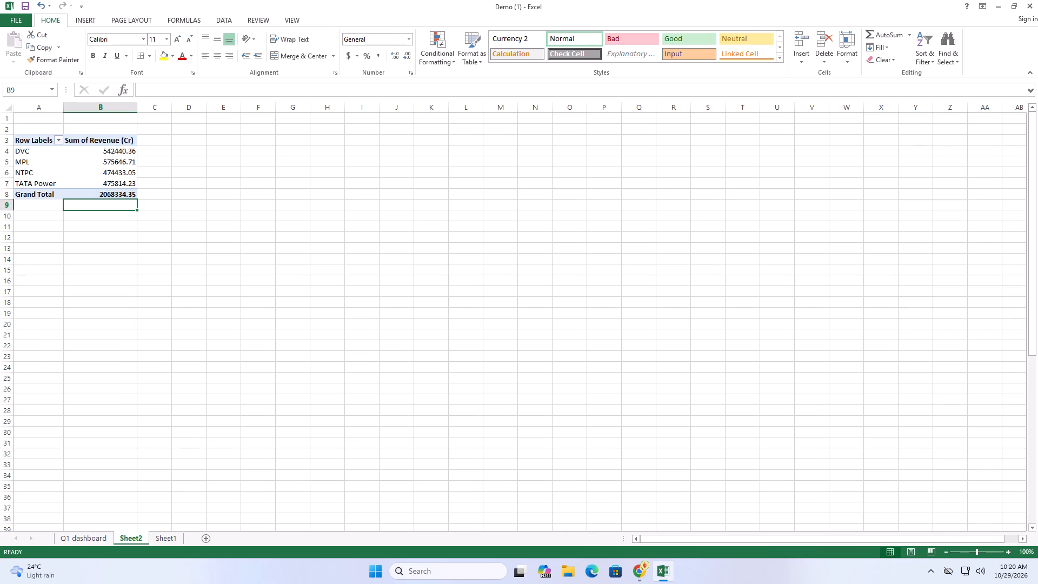
Copy the whole company revenue PivotTable from Sheet2 and paste it at cell E5 of Sheet1.
left_click_drag(22, 138, 134, 194)
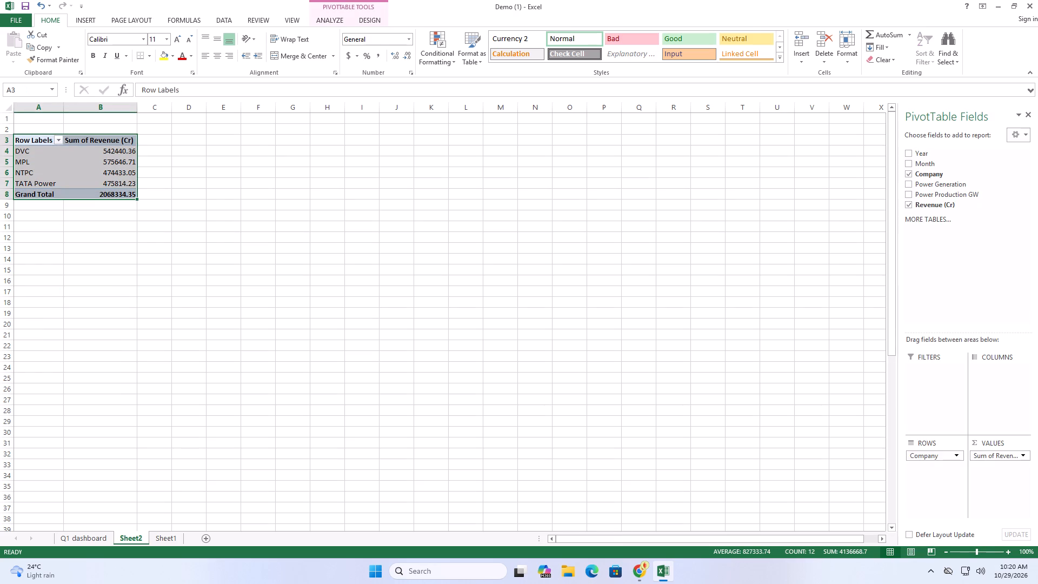
right_click(122, 185)
left_click(131, 193)
left_click(161, 542)
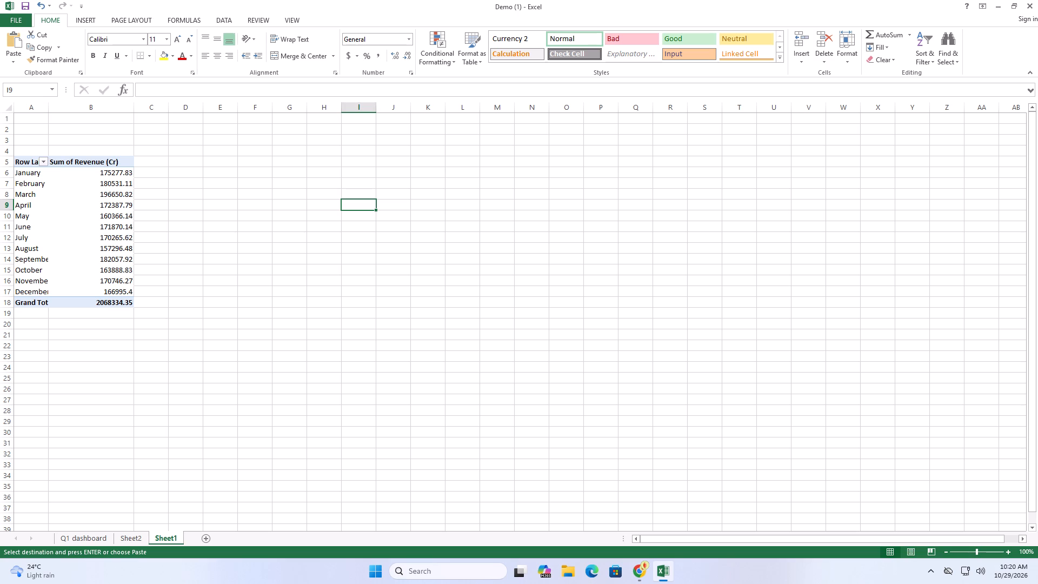
left_click(243, 189)
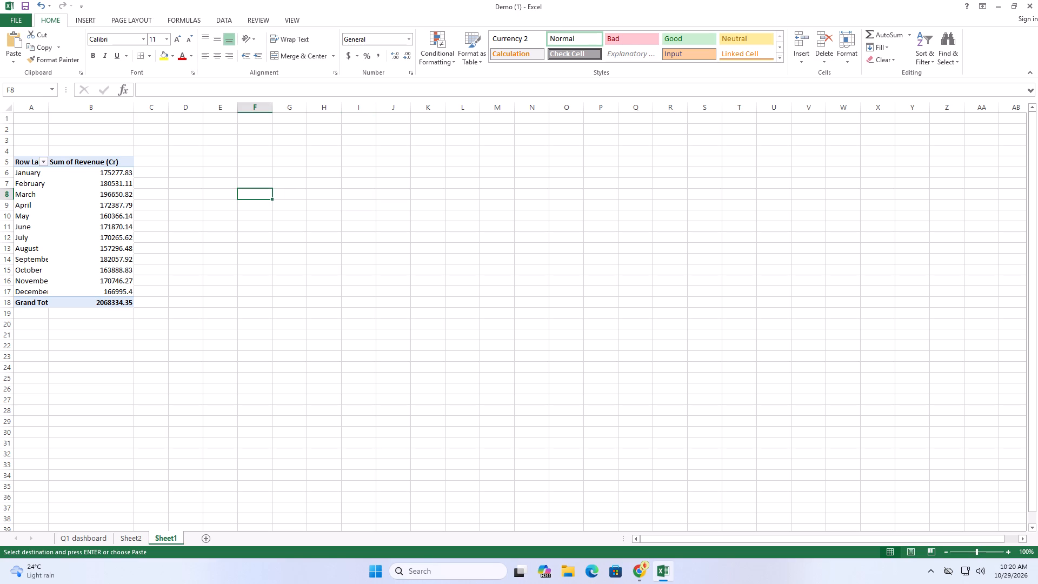
left_click(215, 161)
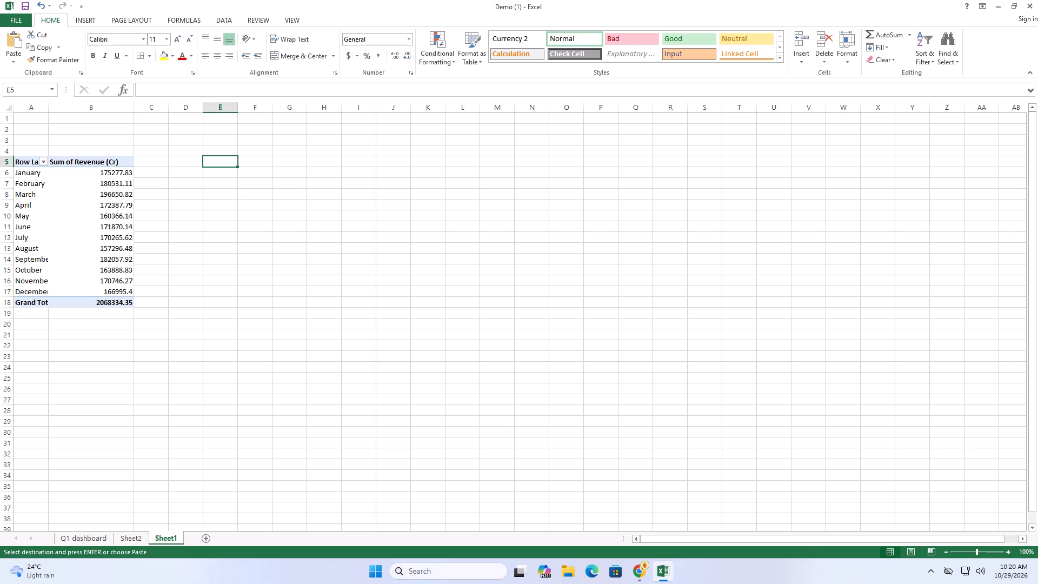
key("ctrl+v")
left_click(243, 264)
Widen column F of Sheet1 for the company table's Sum of Revenue (Cr) header.
left_click(263, 104)
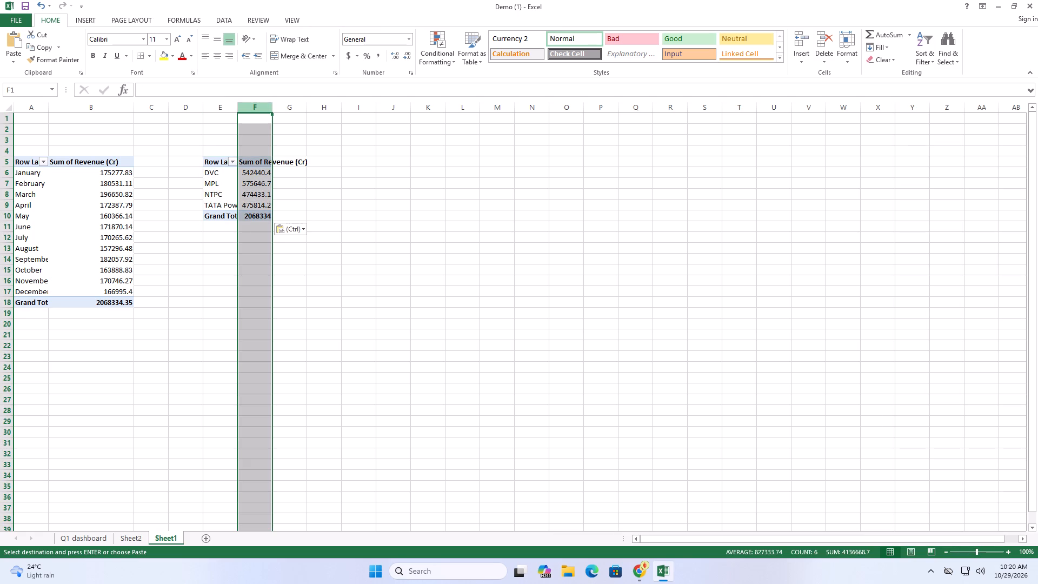
left_click_drag(271, 105, 303, 127)
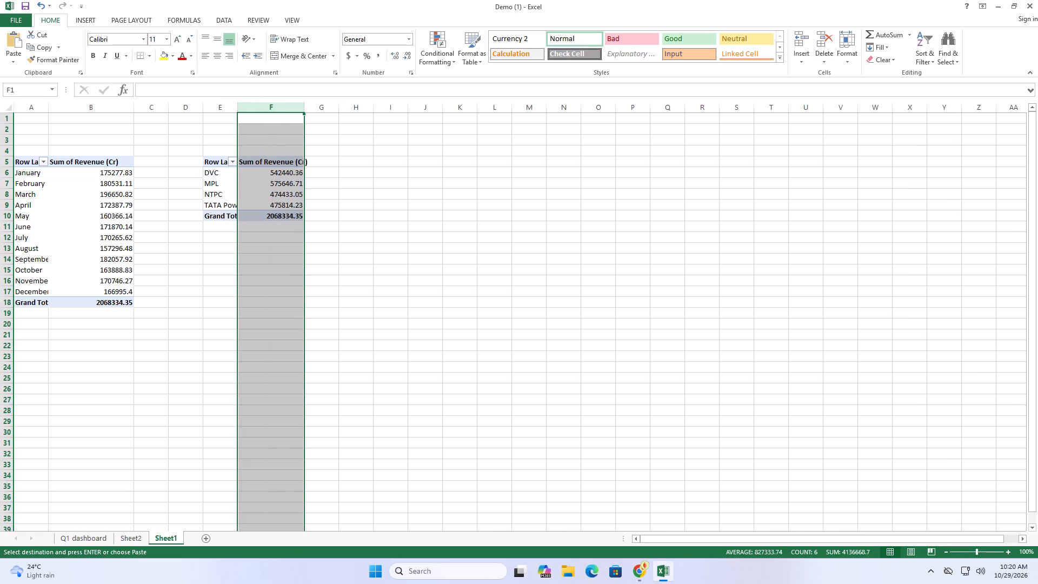
left_click(360, 225)
left_click(385, 177)
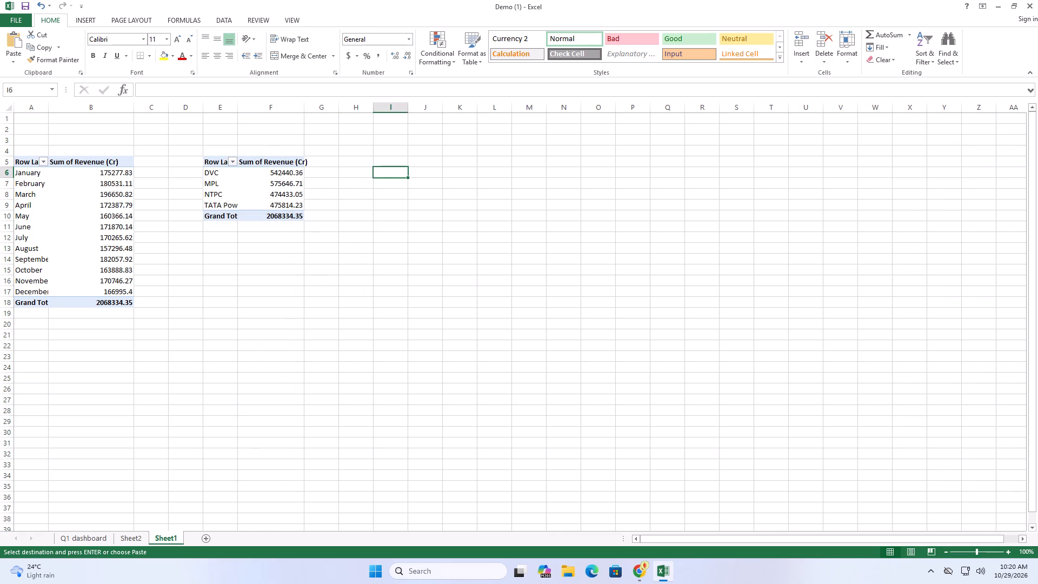
left_click(377, 281)
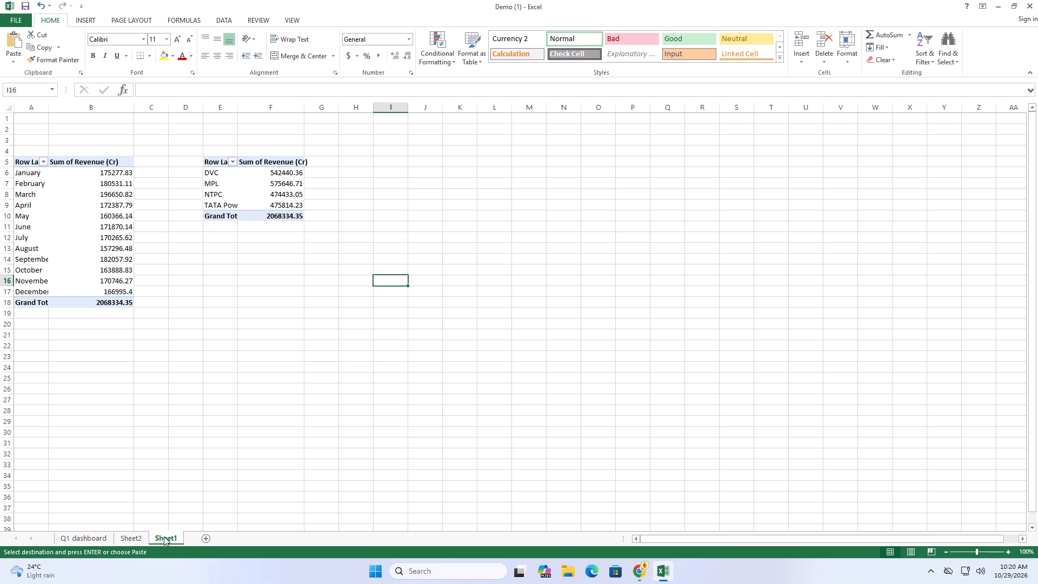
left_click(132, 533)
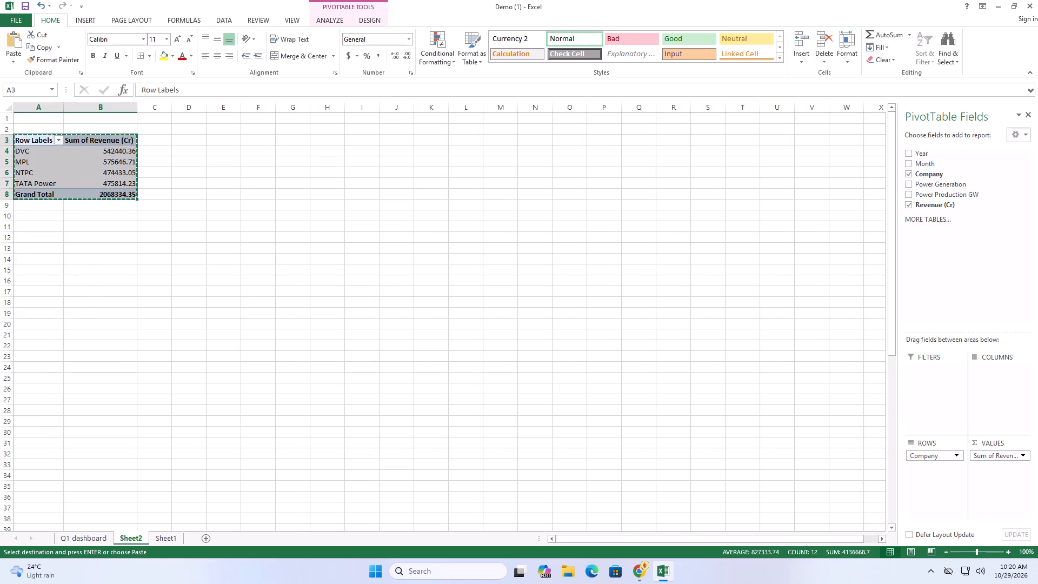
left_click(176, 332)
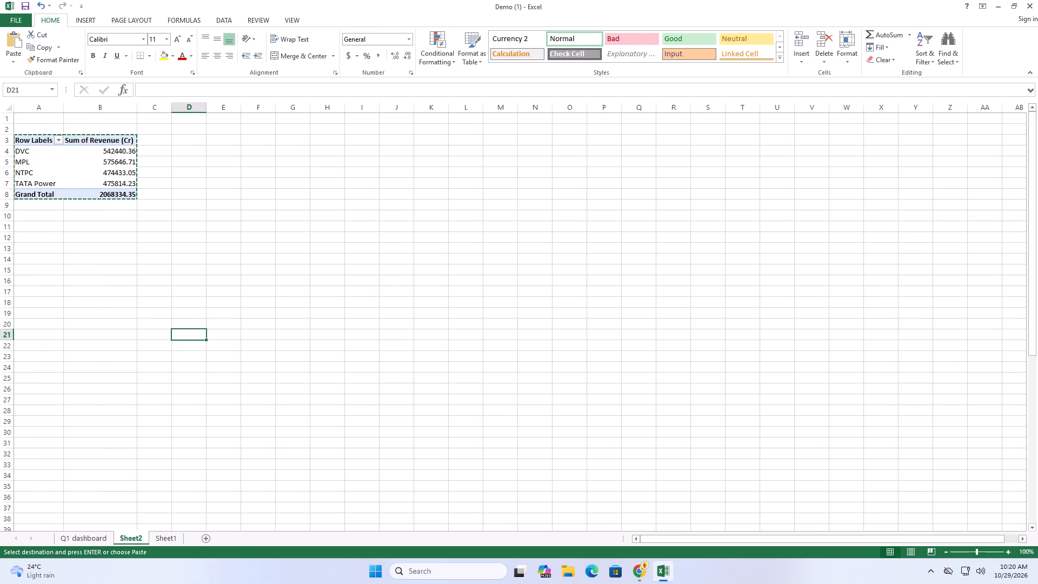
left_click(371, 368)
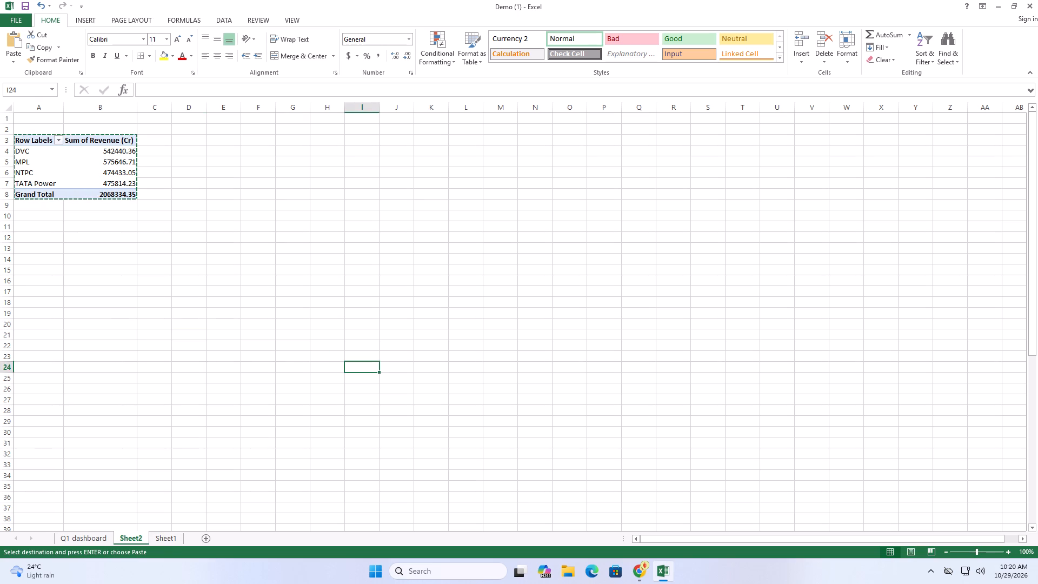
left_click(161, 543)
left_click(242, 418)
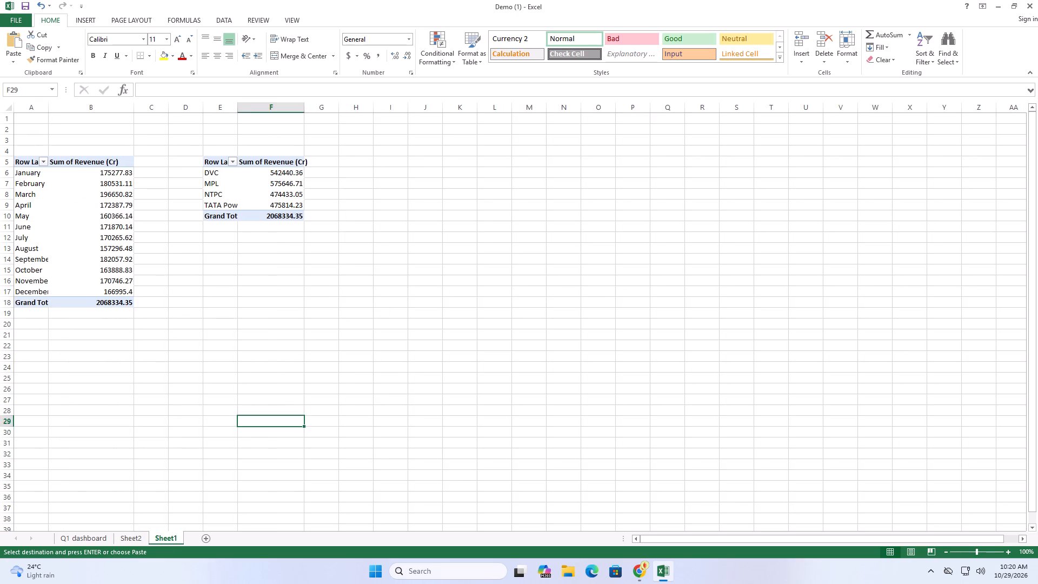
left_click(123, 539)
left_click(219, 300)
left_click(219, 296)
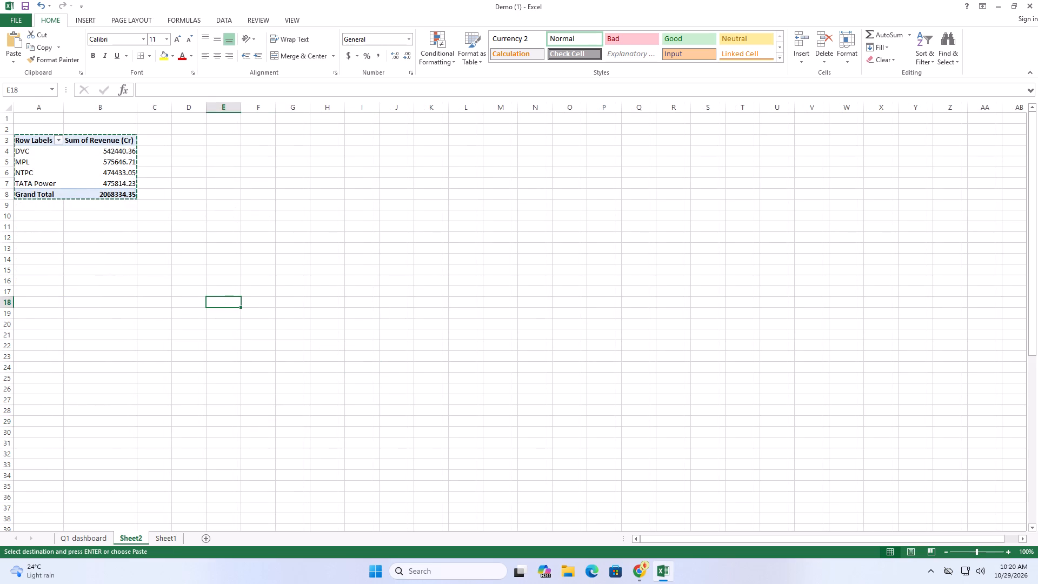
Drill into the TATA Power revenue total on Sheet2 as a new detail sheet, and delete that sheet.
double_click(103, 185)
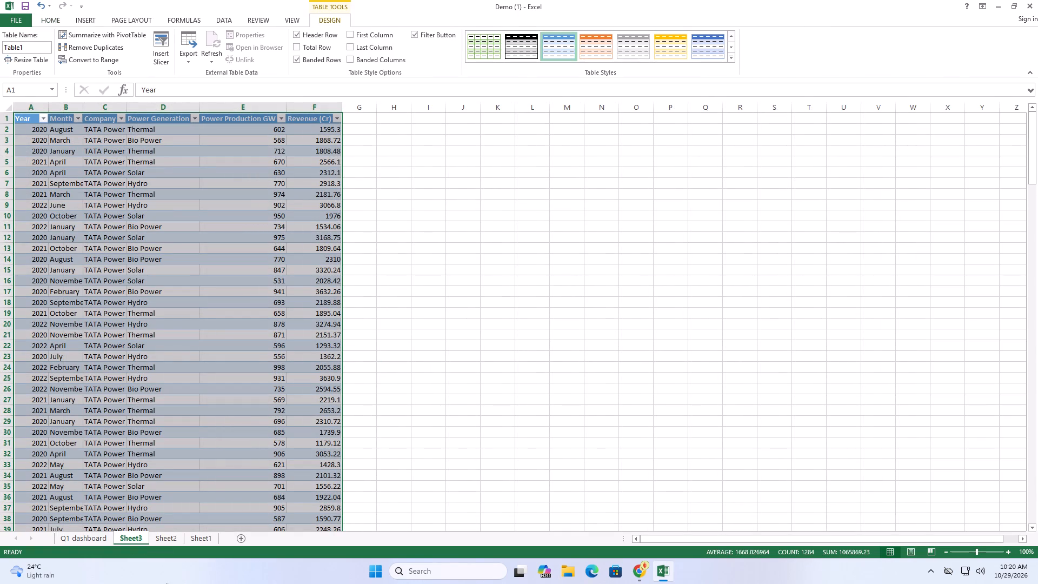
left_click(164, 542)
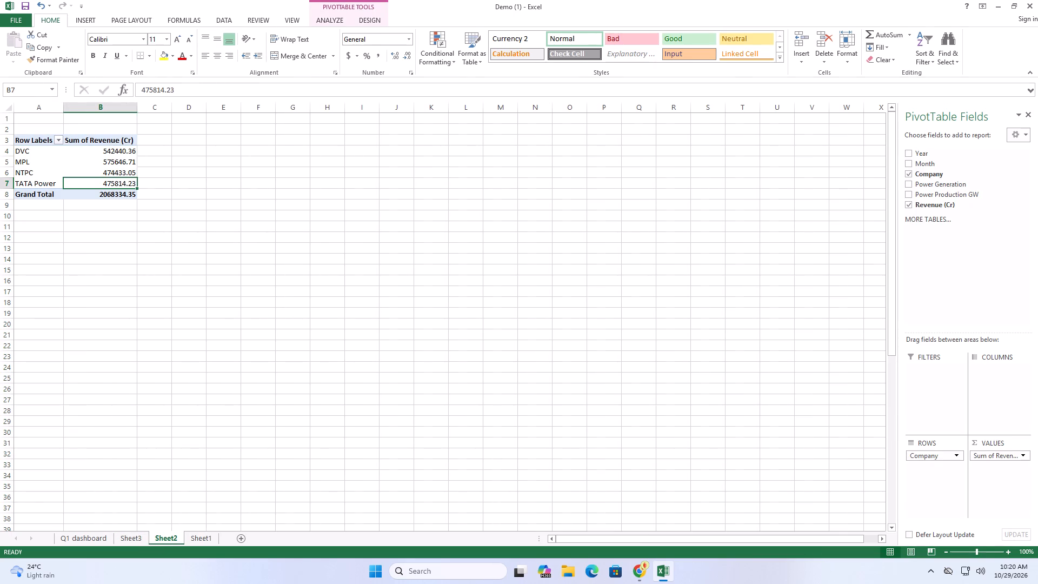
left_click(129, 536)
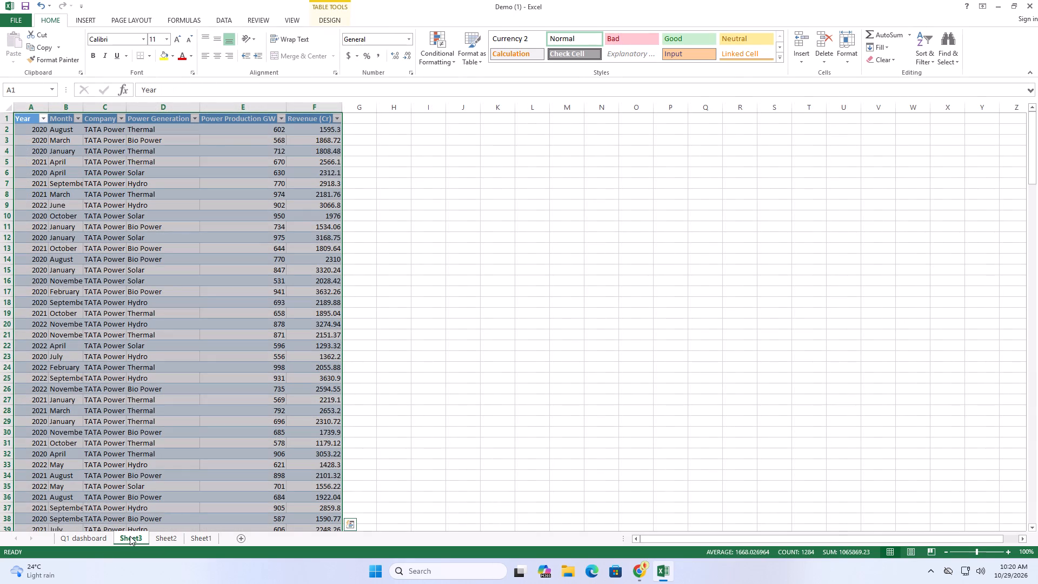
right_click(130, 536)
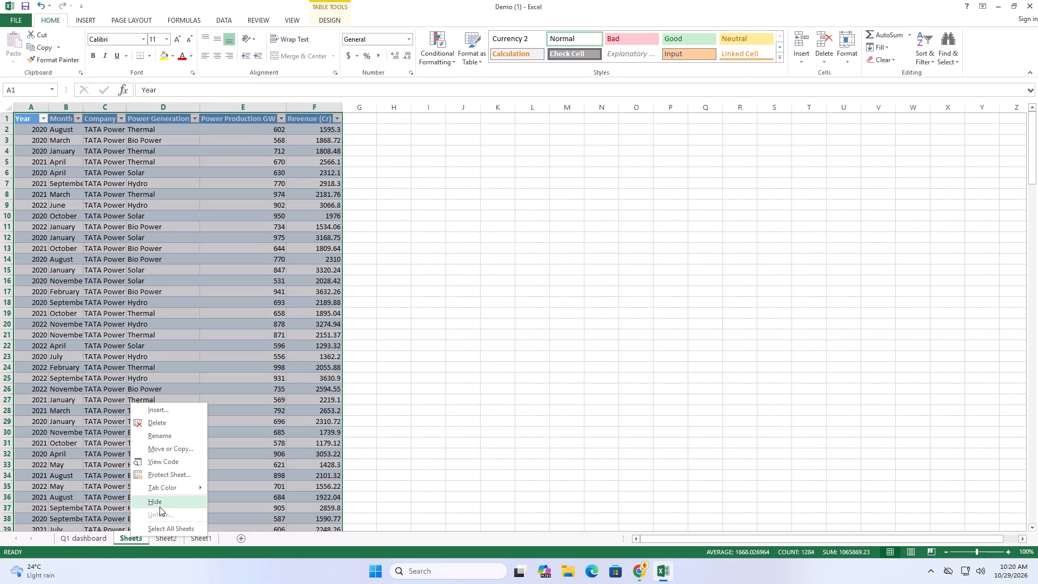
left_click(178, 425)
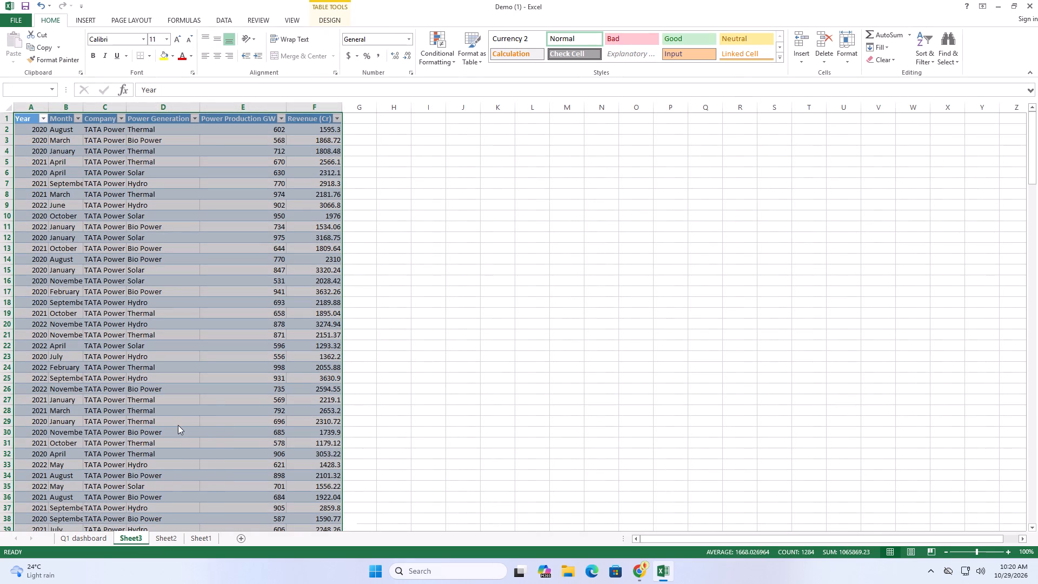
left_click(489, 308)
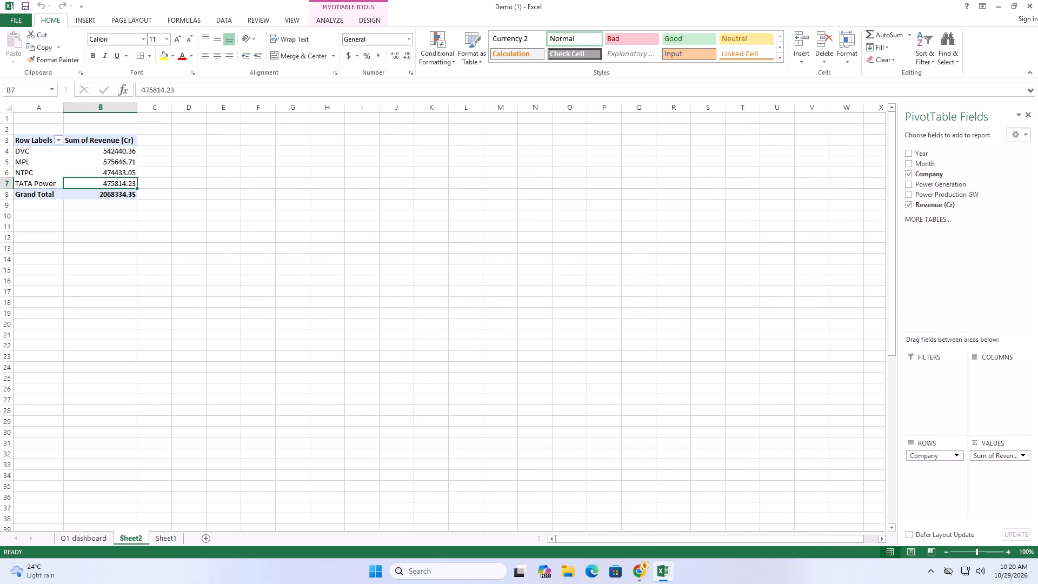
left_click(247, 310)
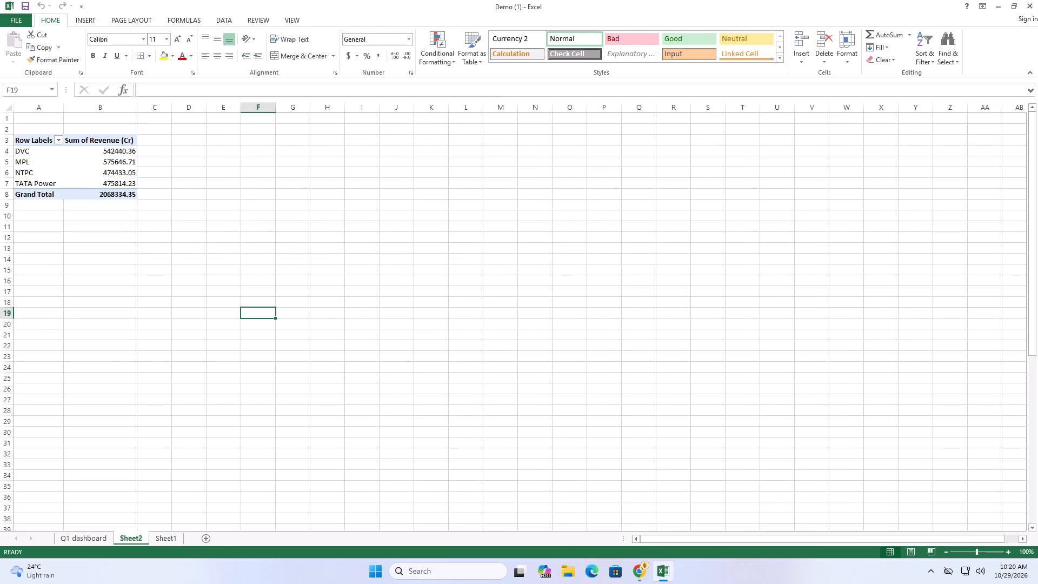
Change the Sheet2 PivotTable to Power Generation rows with the sum of Power Production GW, removing Company and Revenue (Cr).
left_click(102, 166)
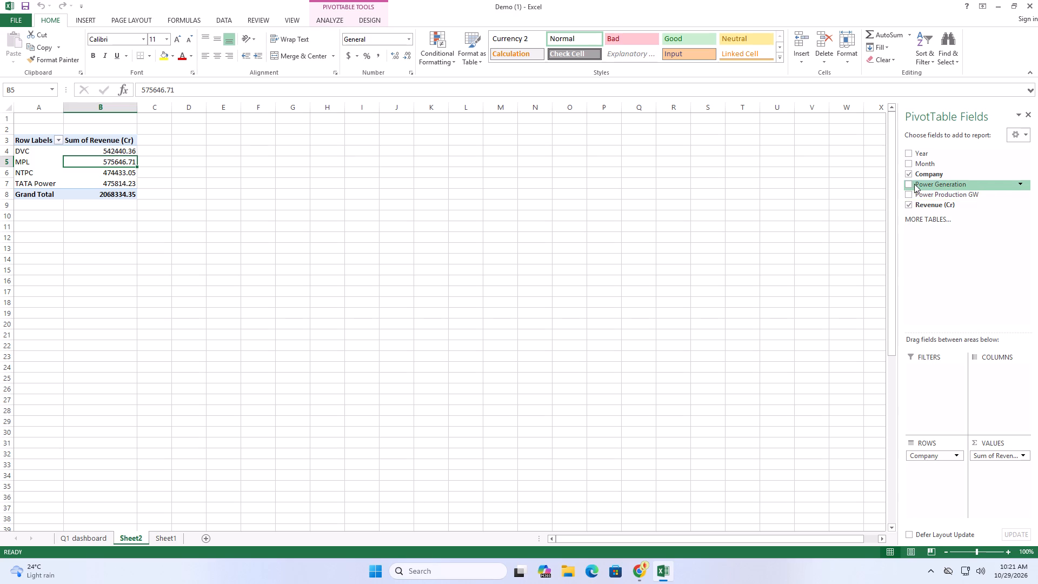
left_click(911, 184)
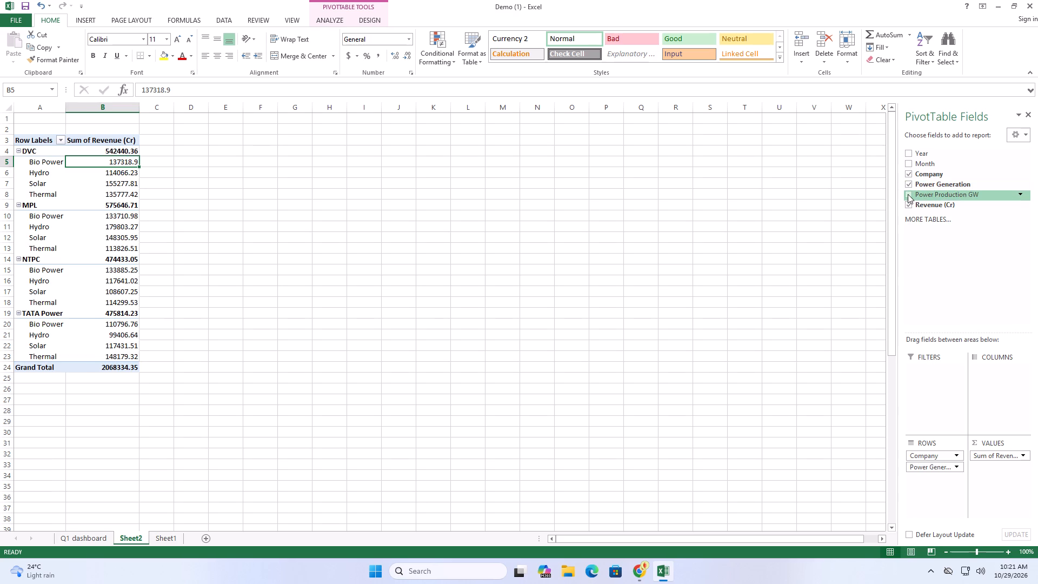
left_click(911, 194)
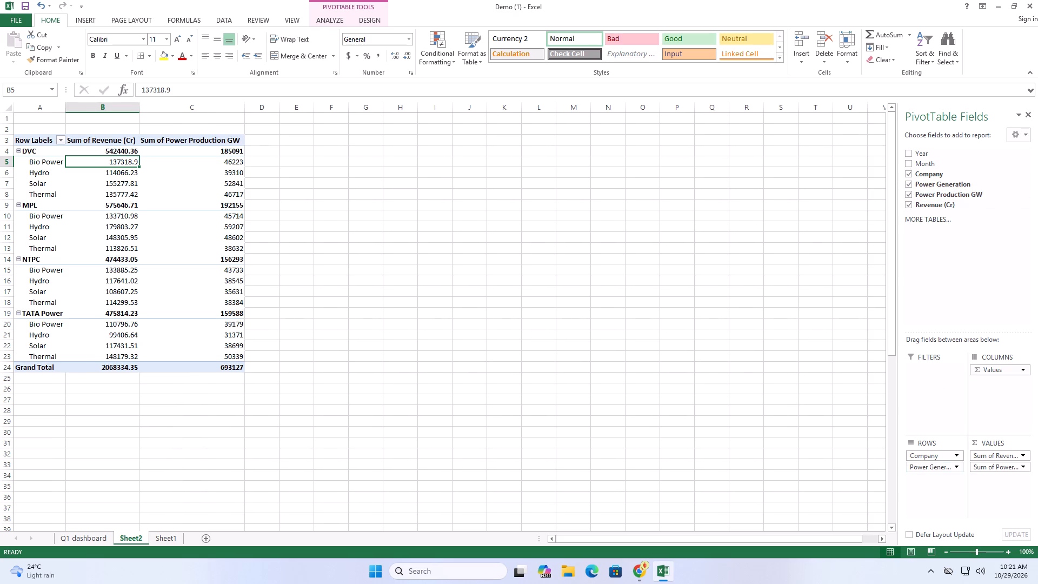
left_click_drag(946, 456, 944, 298)
left_click_drag(944, 298, 943, 298)
left_click_drag(994, 460, 979, 260)
left_click(185, 311)
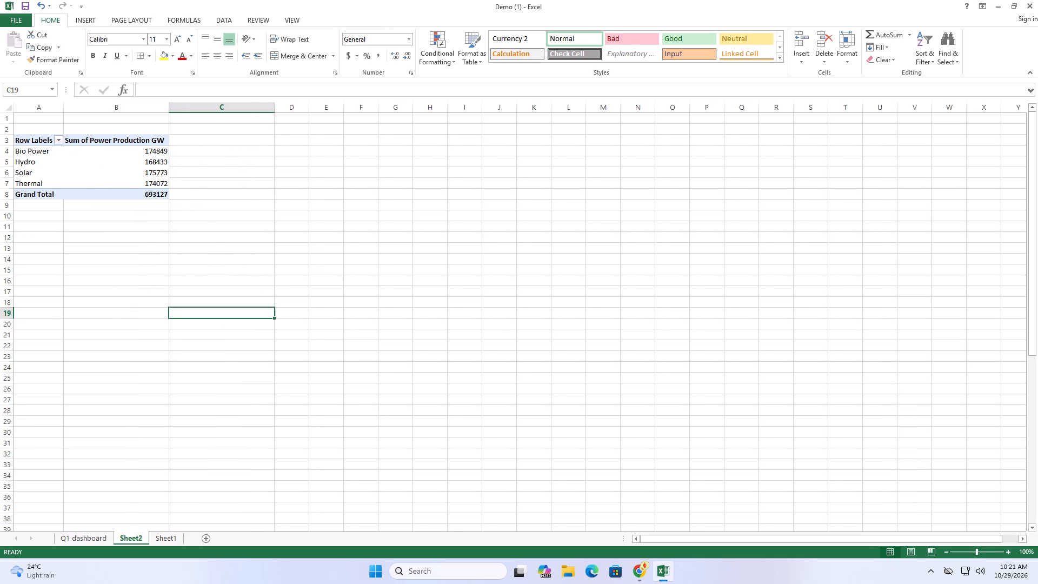
Copy the whole power generation PivotTable from Sheet2 and paste it at cell H5 of Sheet1.
left_click_drag(19, 140, 161, 197)
right_click(151, 194)
left_click(168, 197)
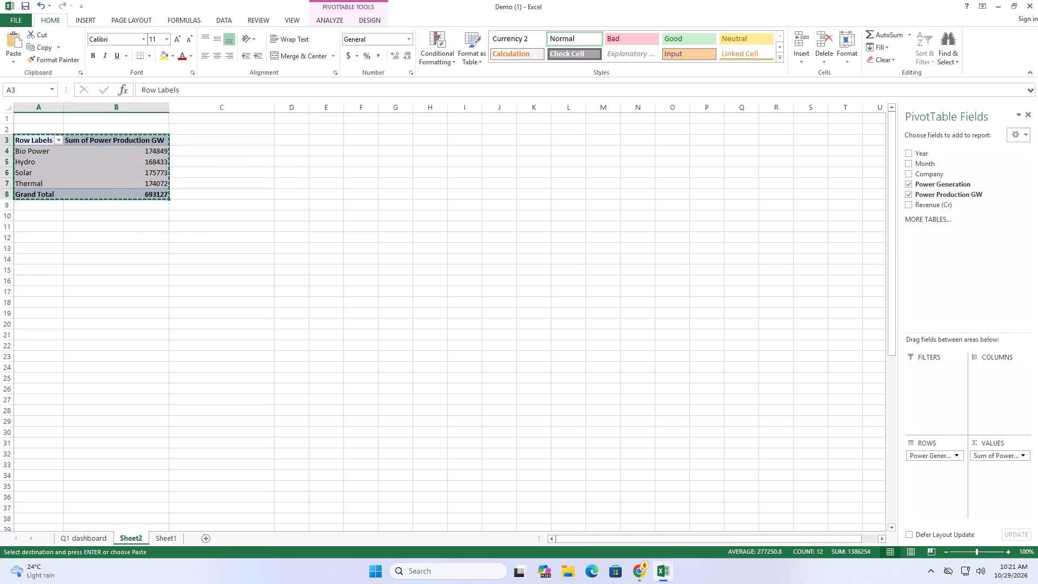
left_click(161, 536)
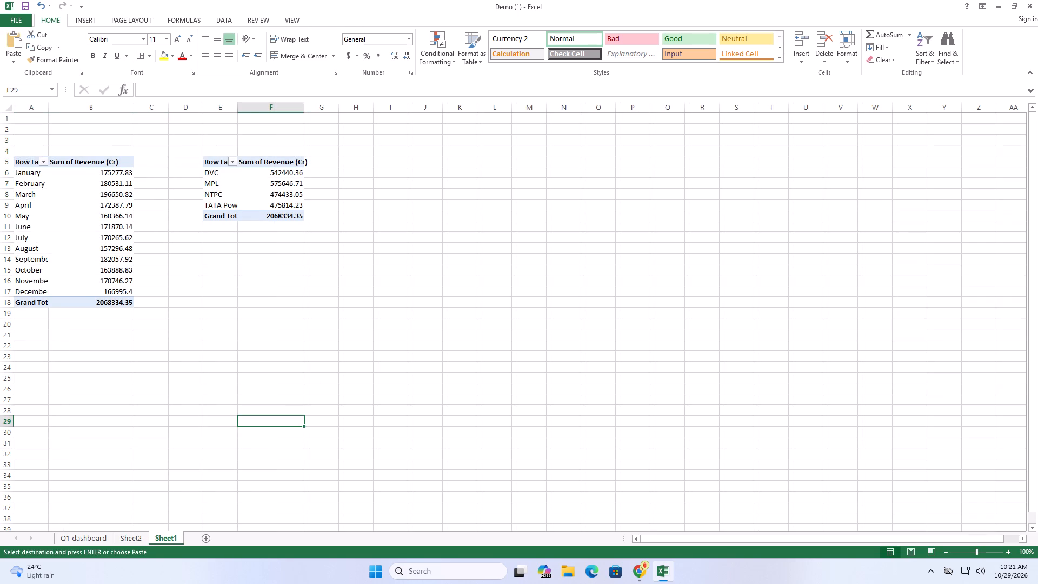
left_click(359, 159)
key("ctrl+v")
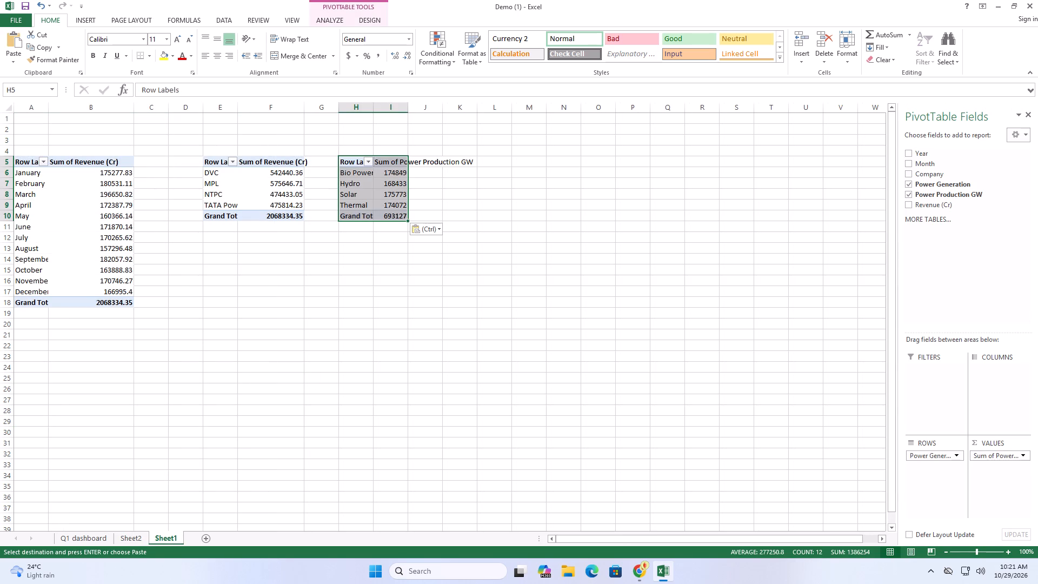
Widen column I of Sheet1 for the Sum of Power Production GW header.
left_click(396, 110)
left_click_drag(411, 112, 423, 112)
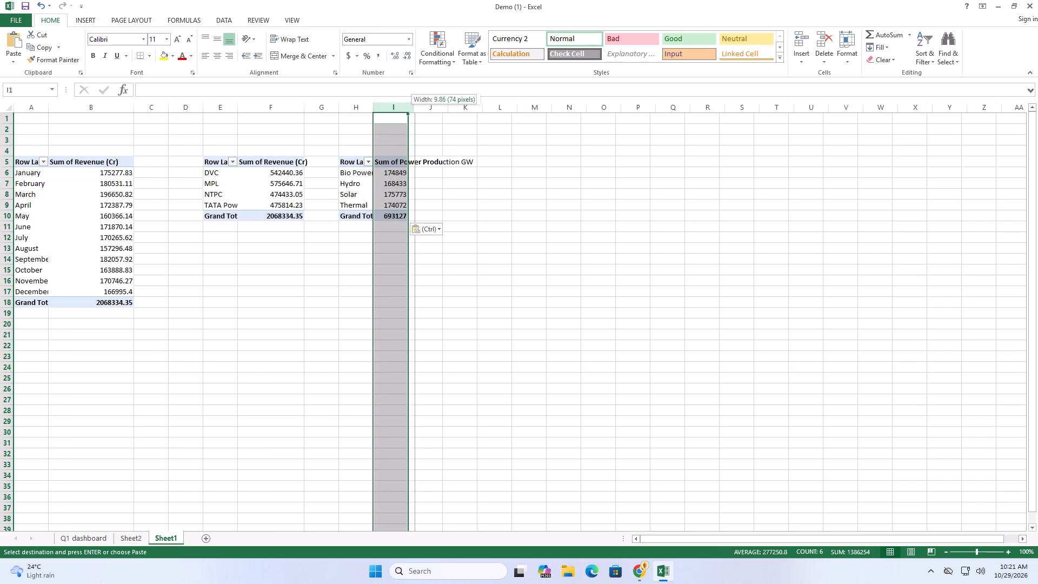
left_click_drag(423, 112, 472, 125)
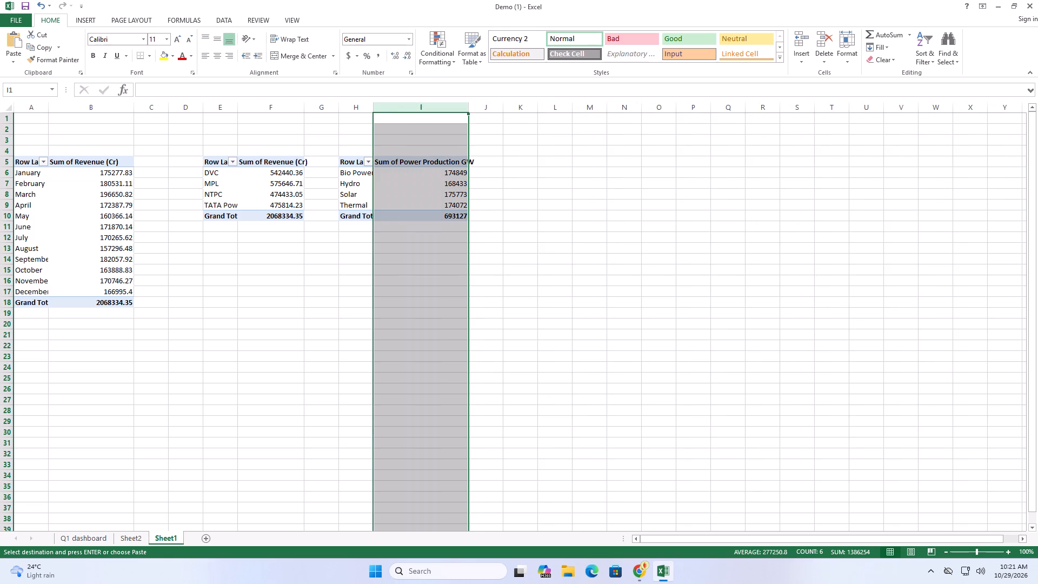
left_click(521, 247)
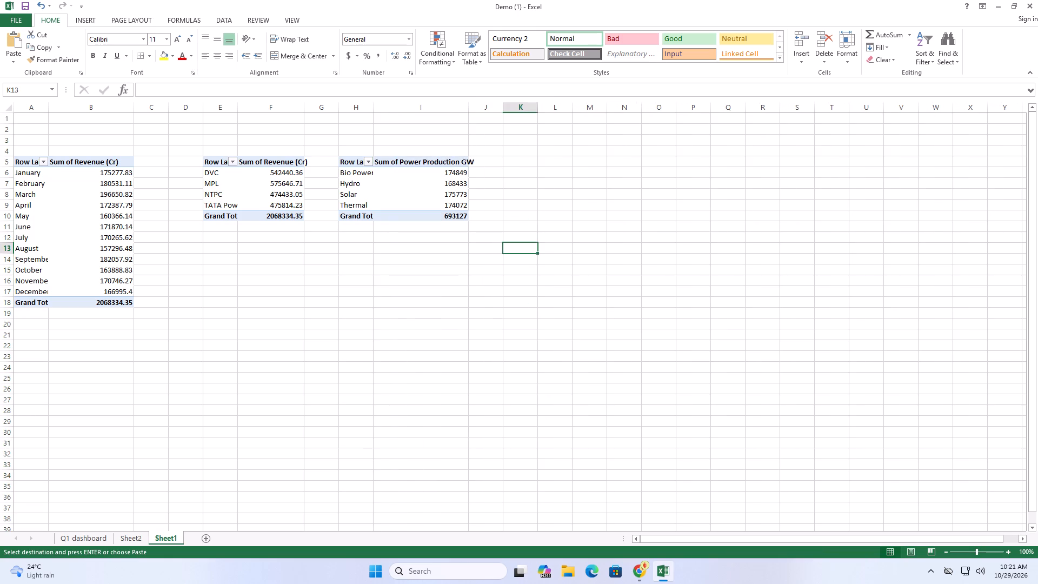
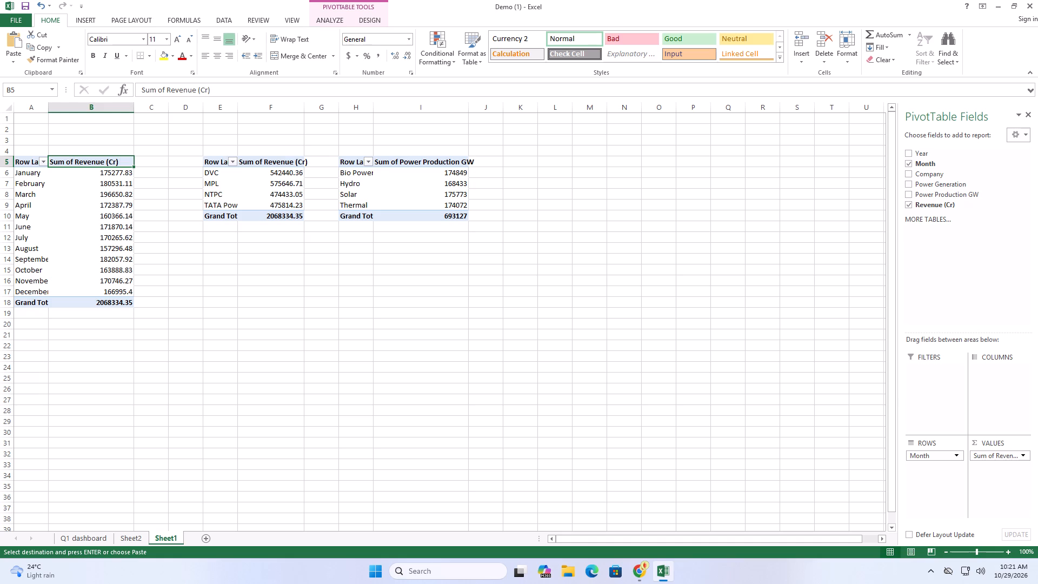
Name the month-by-month revenue PivotTable on Sheet1 "Monthly Revenue".
left_click(258, 289)
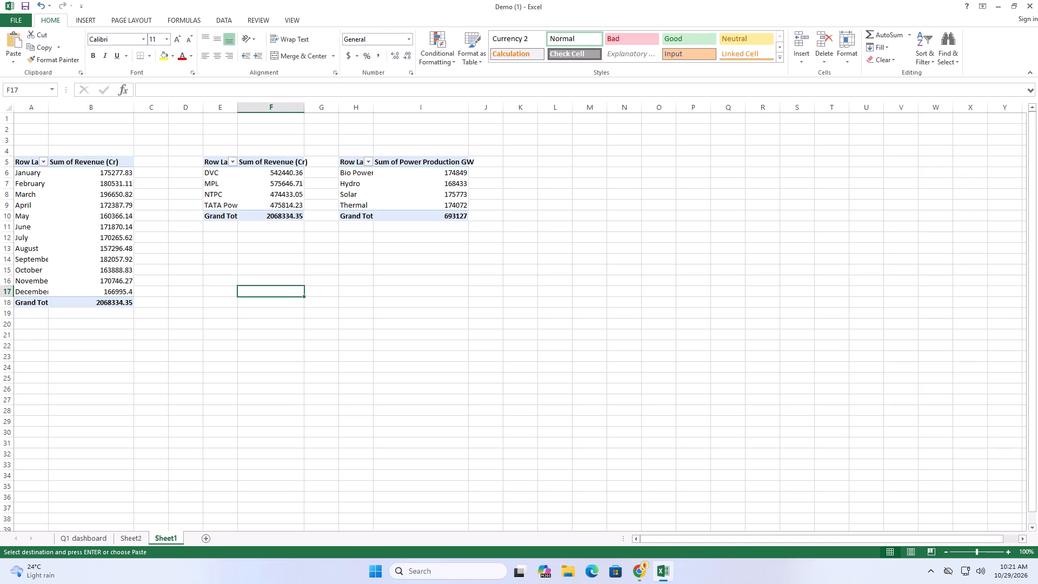
left_click_drag(22, 162, 118, 301)
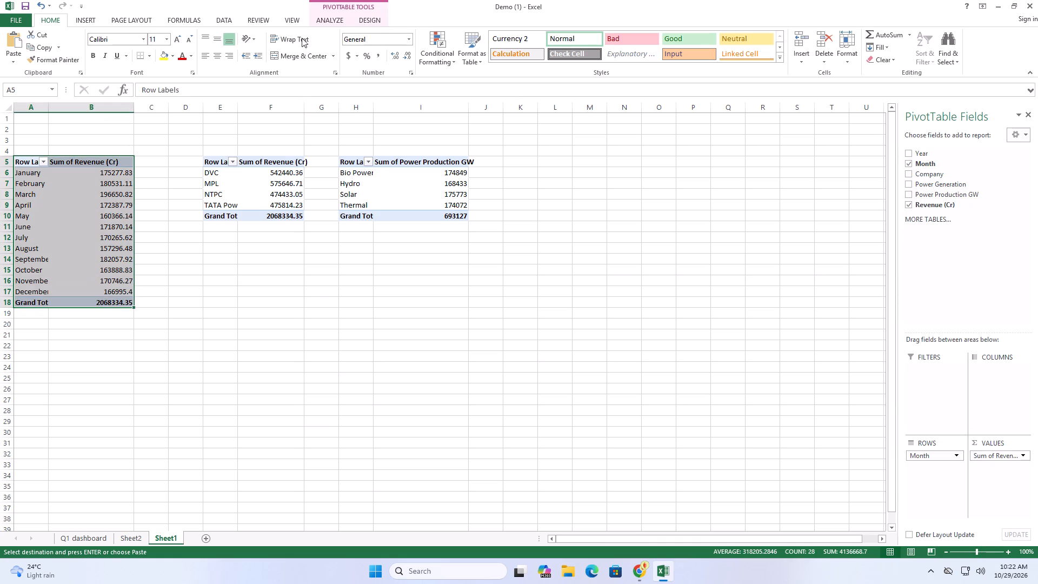
left_click(324, 17)
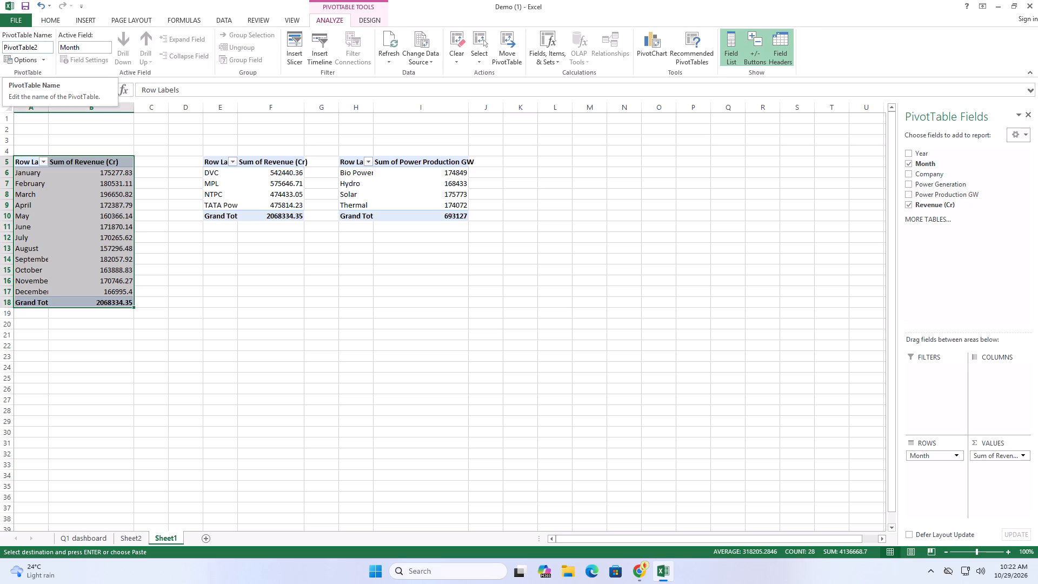
left_click(46, 44)
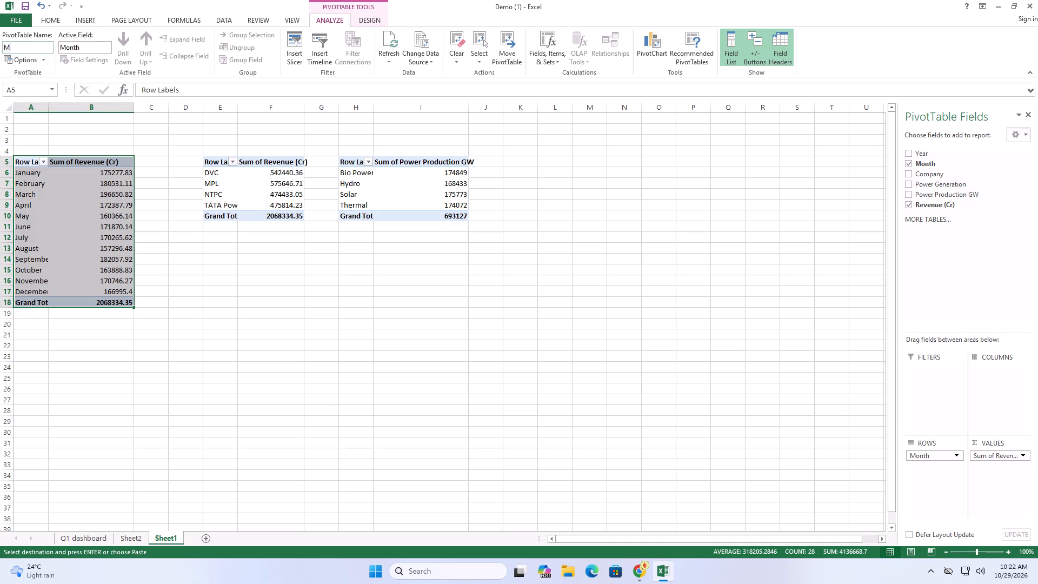
type("on")
type("thly")
key("space")
key("Return")
left_click(194, 201)
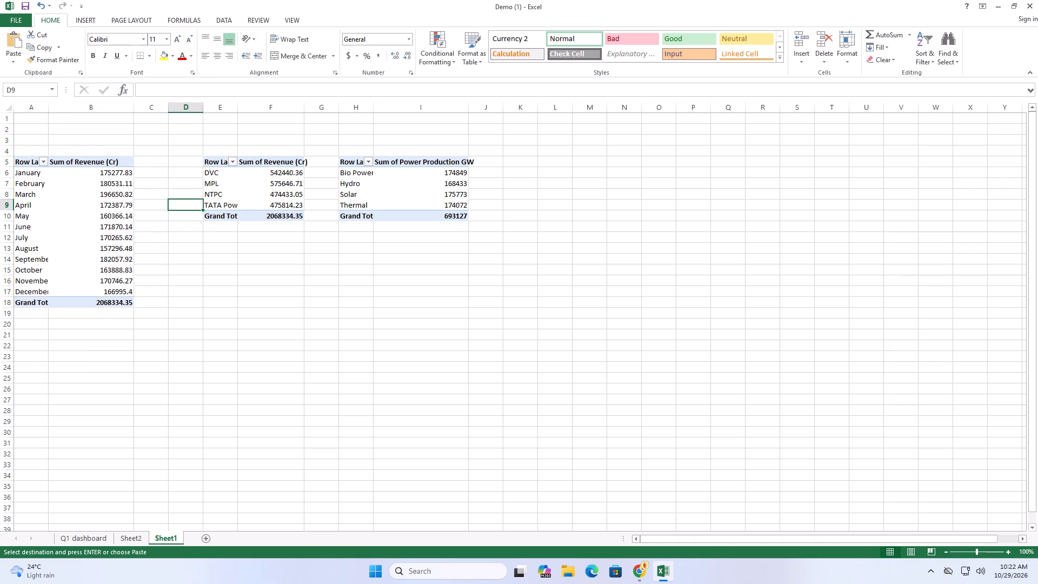
Name the company revenue PivotTable at E5 "Company".
left_click_drag(207, 163, 271, 205)
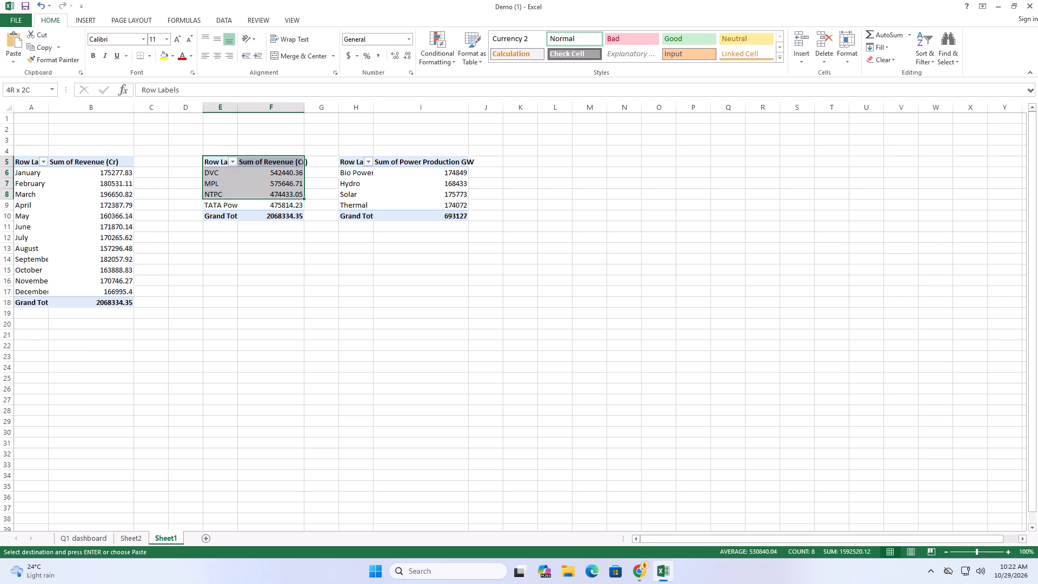
left_click_drag(271, 205, 294, 217)
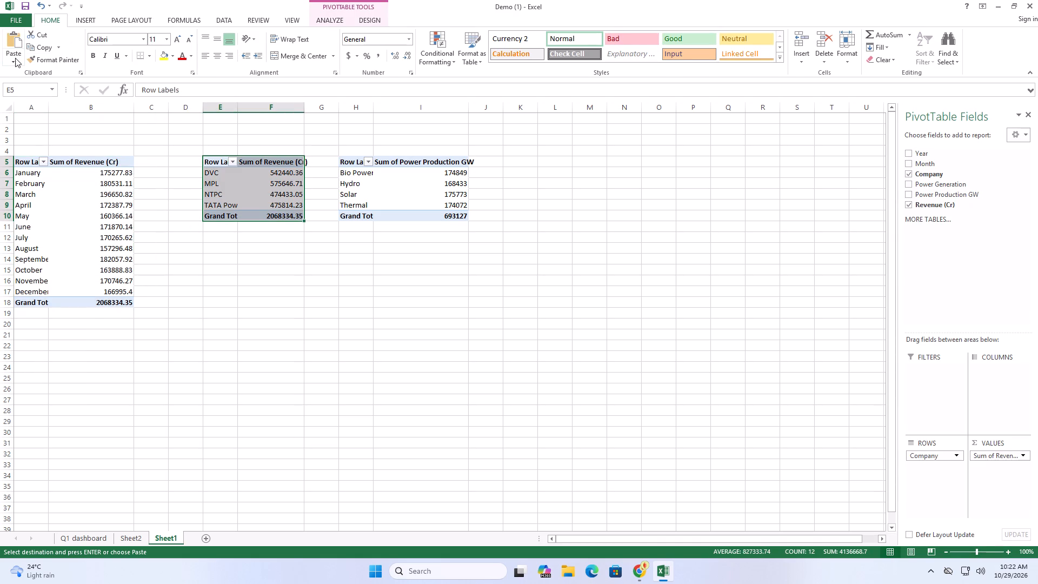
left_click(331, 22)
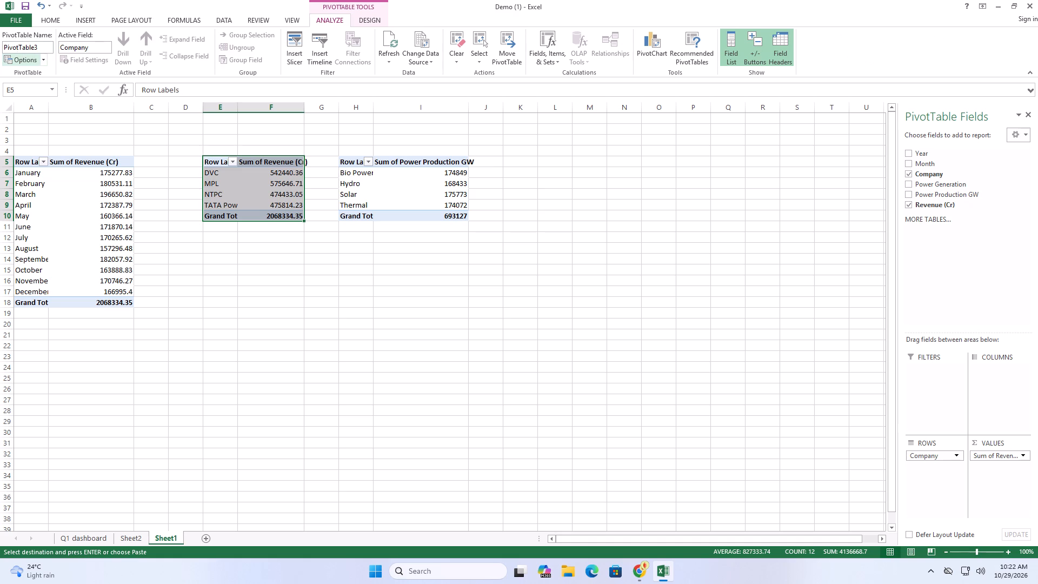
left_click_drag(43, 47, 49, 51)
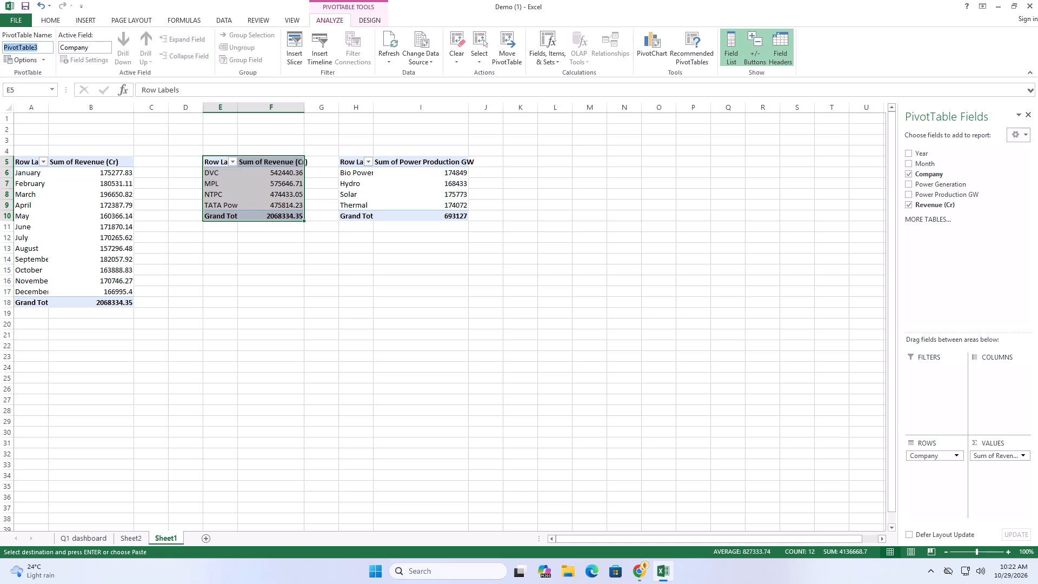
type("ompan")
key("y")
key("Return")
left_click(470, 293)
Name the power production PivotTable at H5 "Power Generation".
left_click_drag(345, 162, 439, 219)
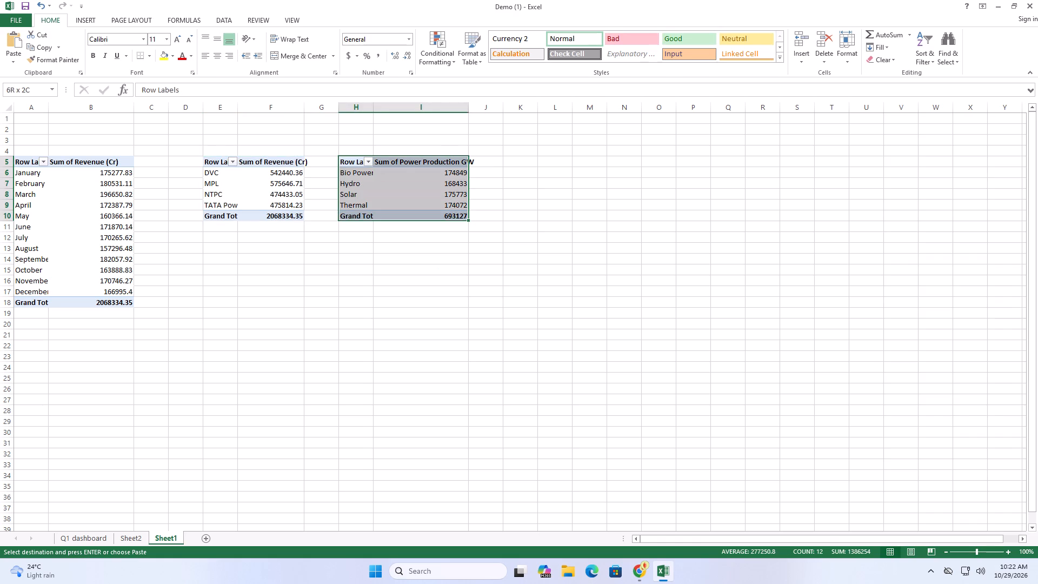
left_click_drag(439, 219, 441, 219)
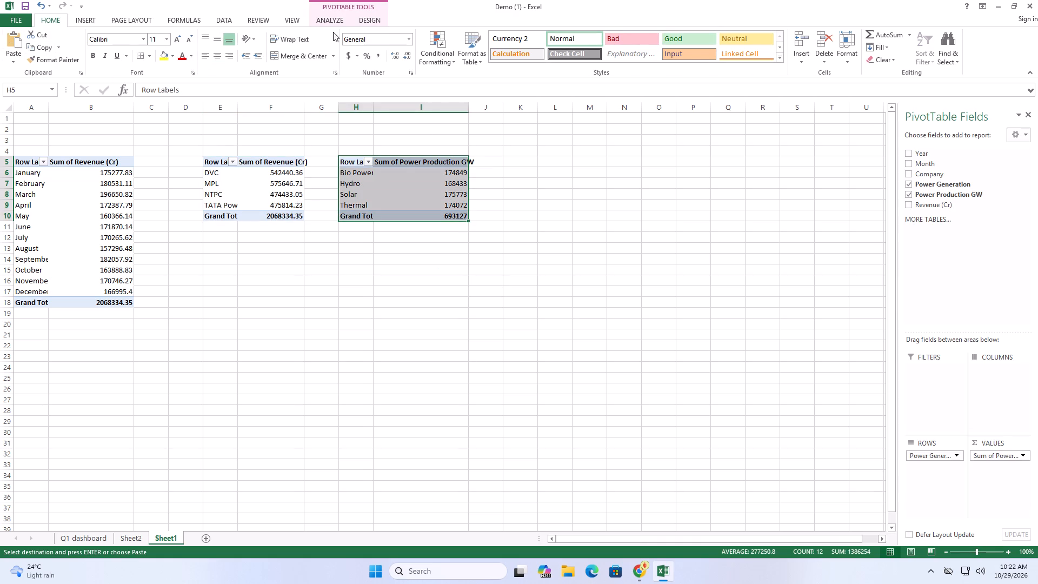
left_click(327, 22)
left_click(41, 50)
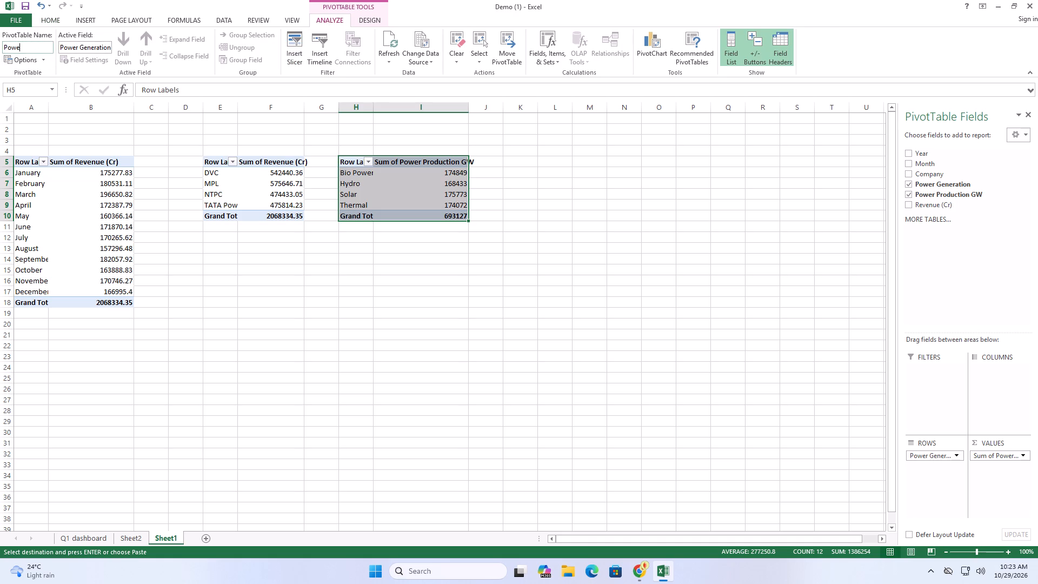
type("eneragt")
key("BackSpace")
key("BackSpace")
type("tion")
key("Return")
left_click(388, 307)
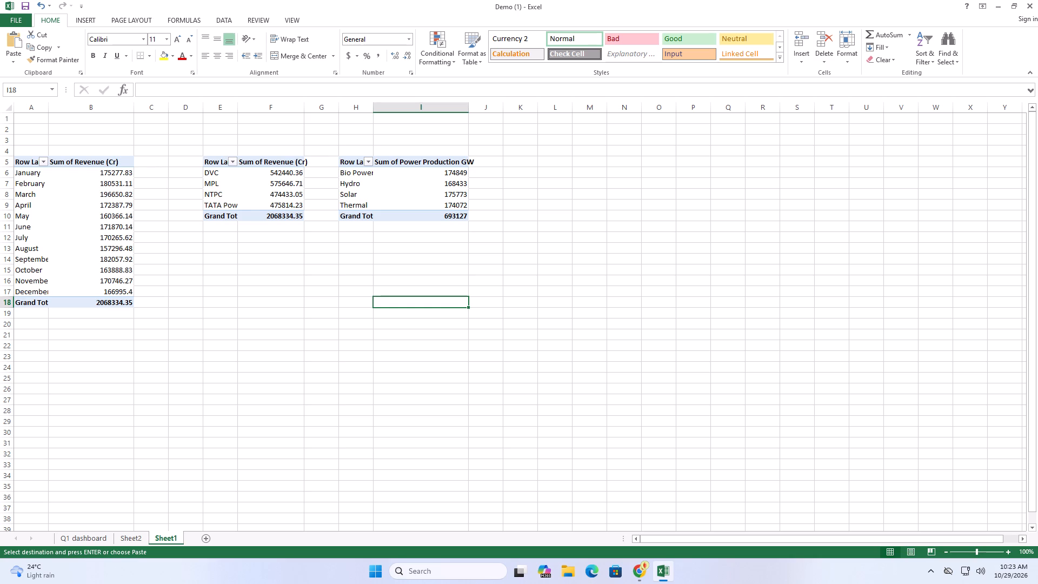
Examine the sample dashboard picture on the Q1 dashboard sheet for its chart types, titles and slicer layout.
left_click(79, 541)
scroll(523, 406, "down", 2)
scroll(582, 384, "up", 1)
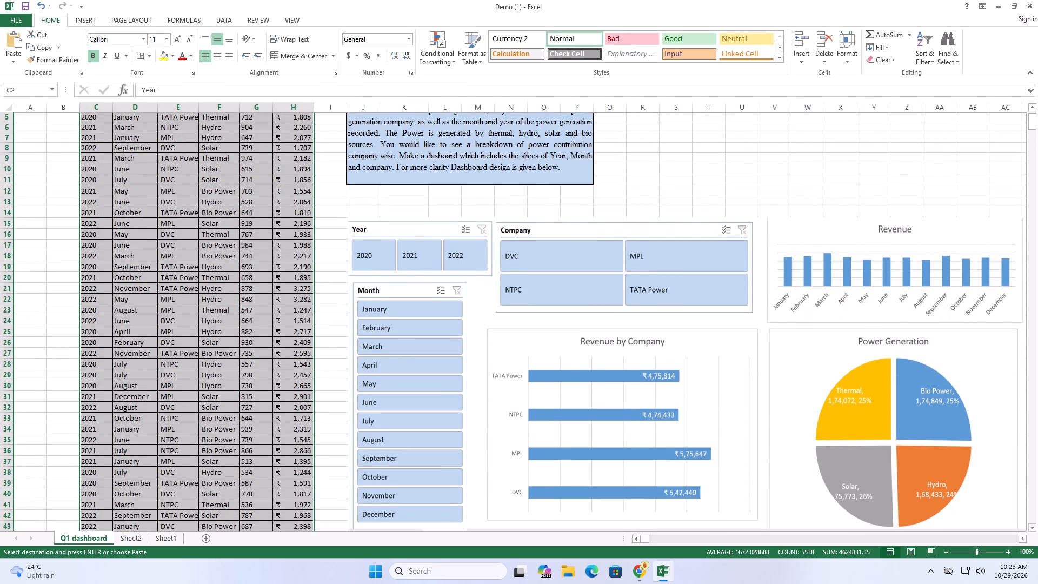
scroll(614, 378, "down", 2)
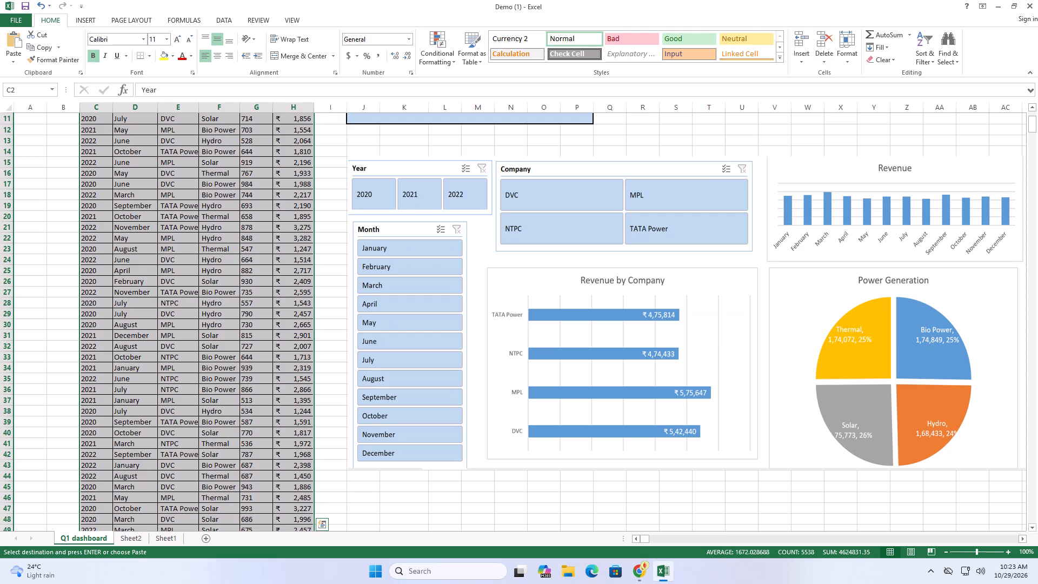
left_click(428, 250)
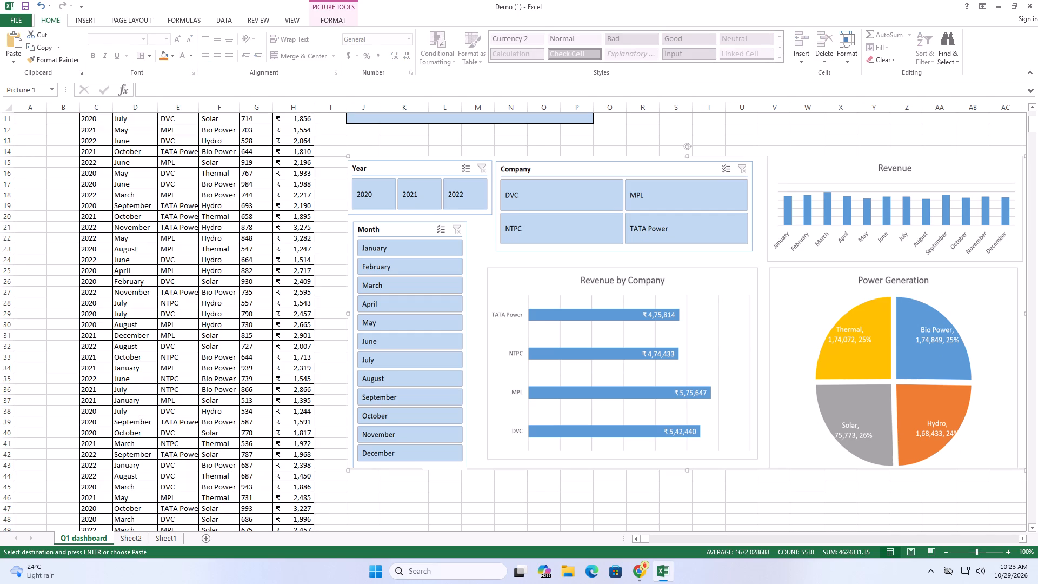
left_click(865, 270)
left_click(815, 228)
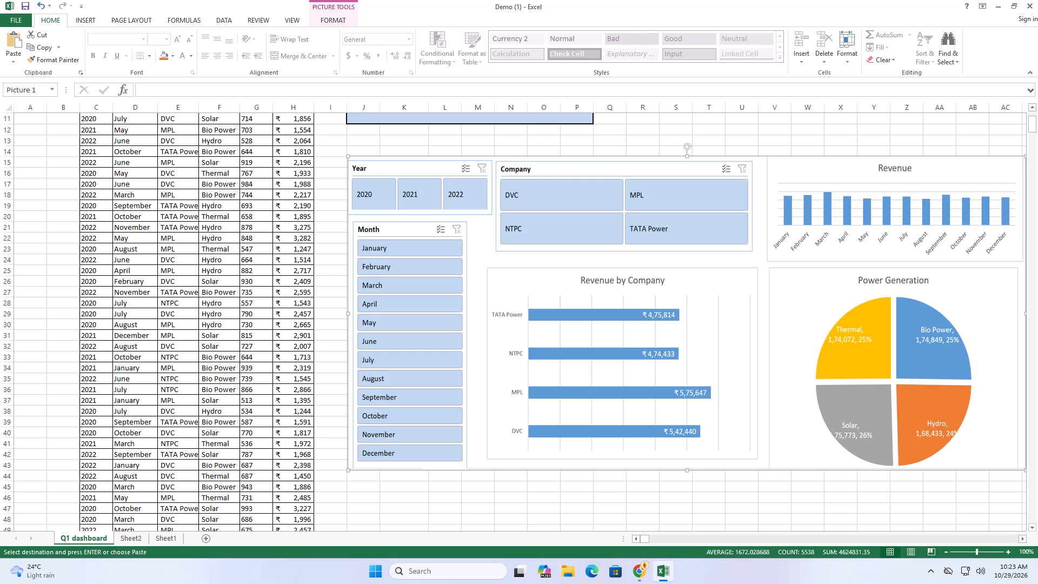
Insert a 2-D clustered column PivotChart from the whole monthly revenue PivotTable on Sheet1.
left_click(157, 536)
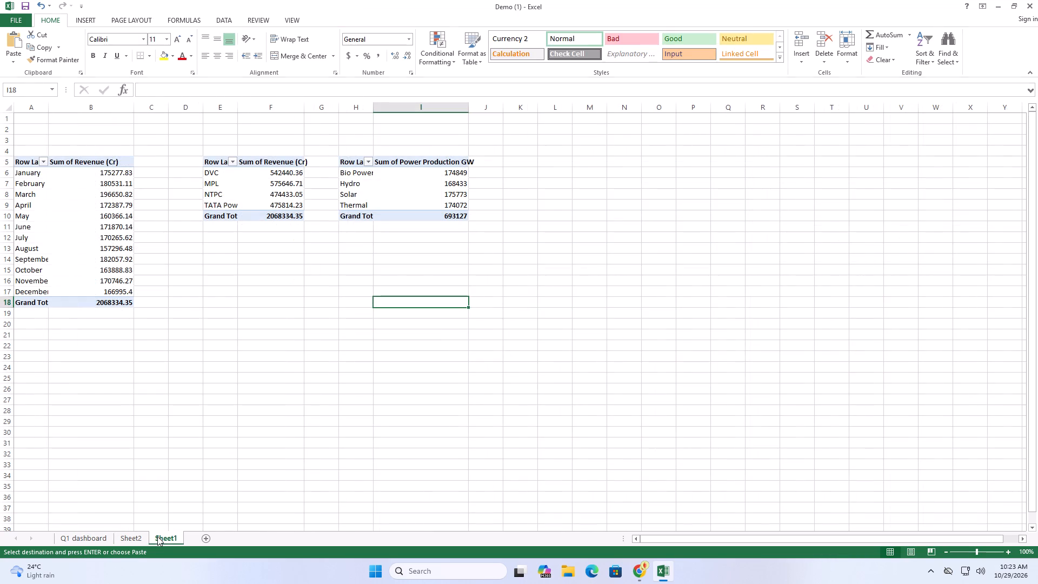
left_click_drag(23, 160, 122, 286)
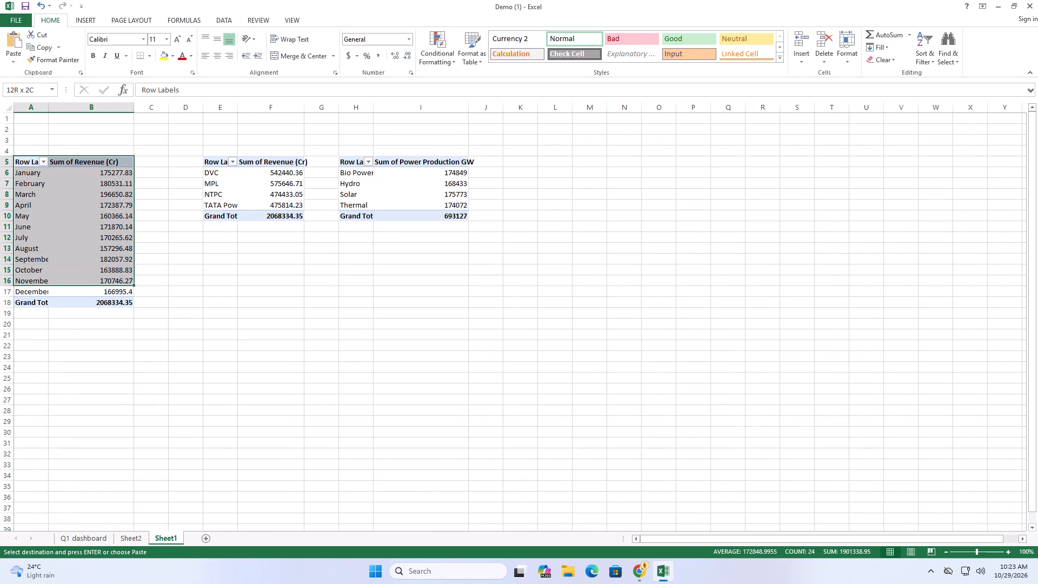
left_click_drag(122, 286, 126, 305)
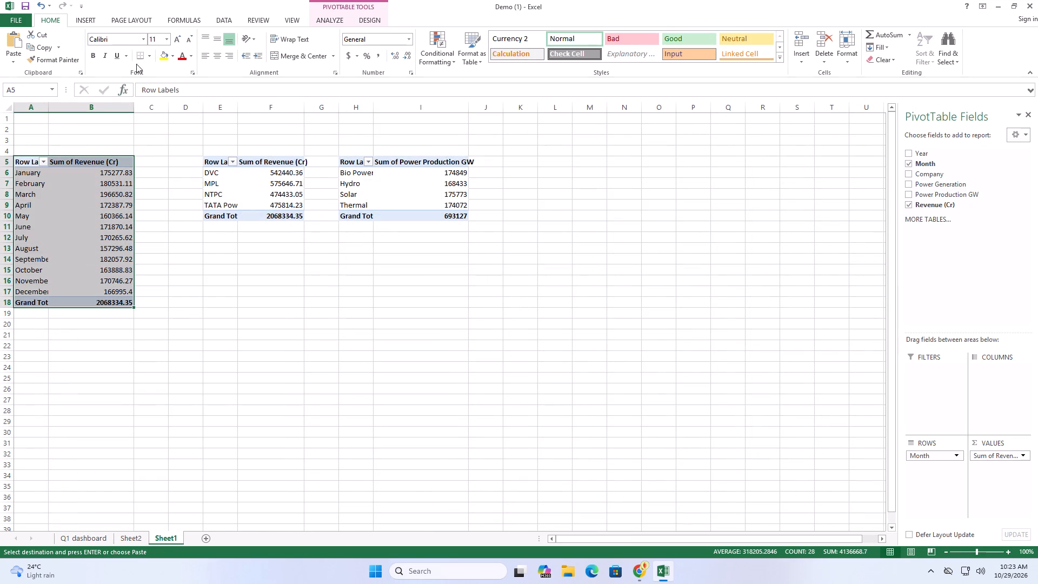
left_click(78, 17)
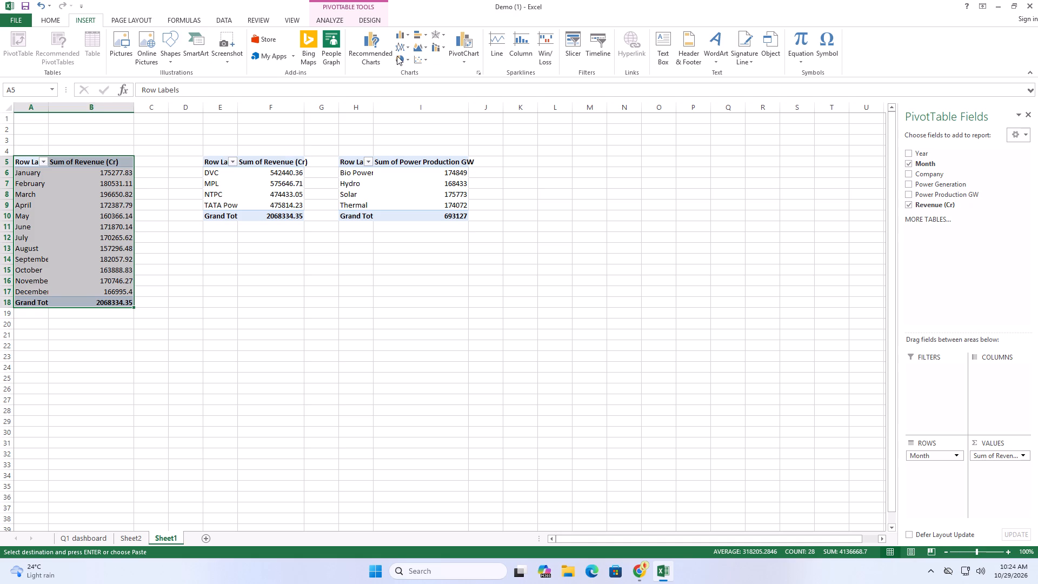
left_click(403, 37)
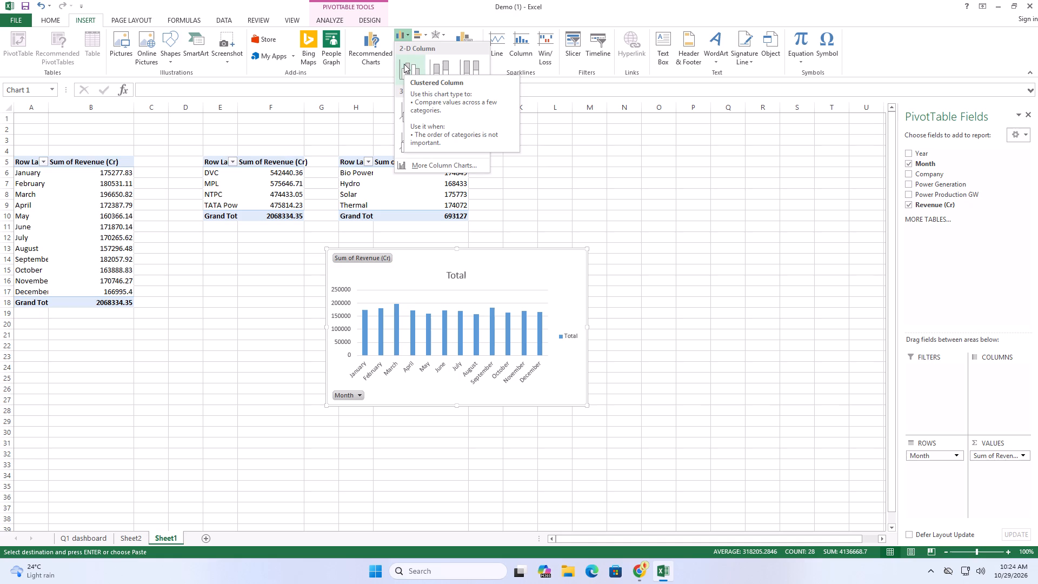
left_click(404, 64)
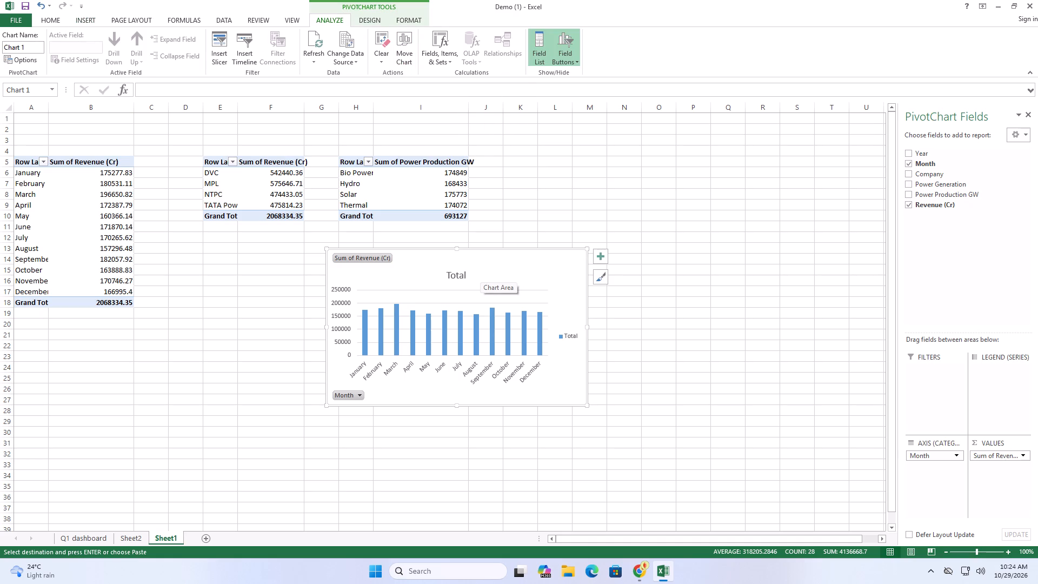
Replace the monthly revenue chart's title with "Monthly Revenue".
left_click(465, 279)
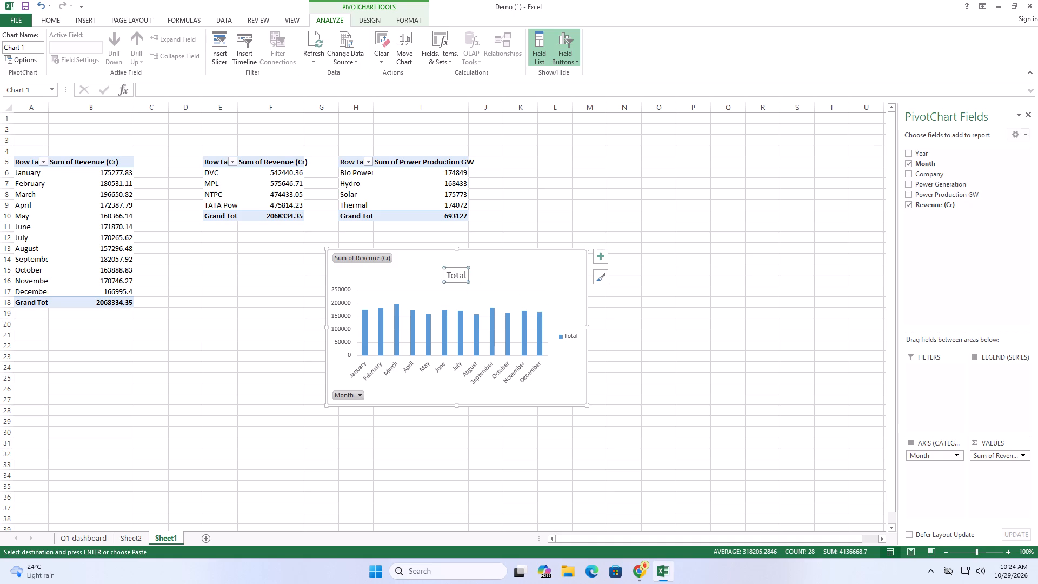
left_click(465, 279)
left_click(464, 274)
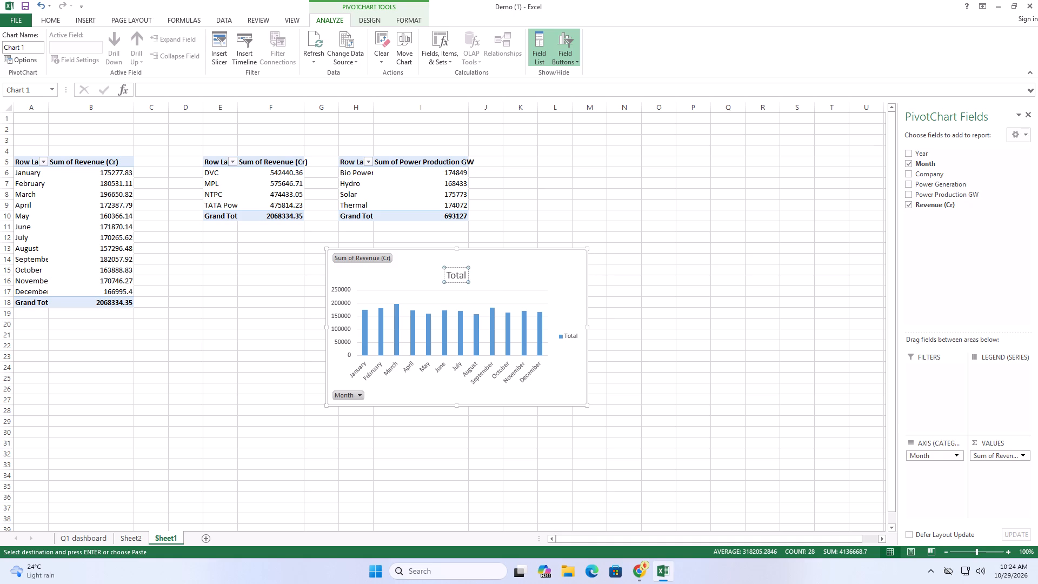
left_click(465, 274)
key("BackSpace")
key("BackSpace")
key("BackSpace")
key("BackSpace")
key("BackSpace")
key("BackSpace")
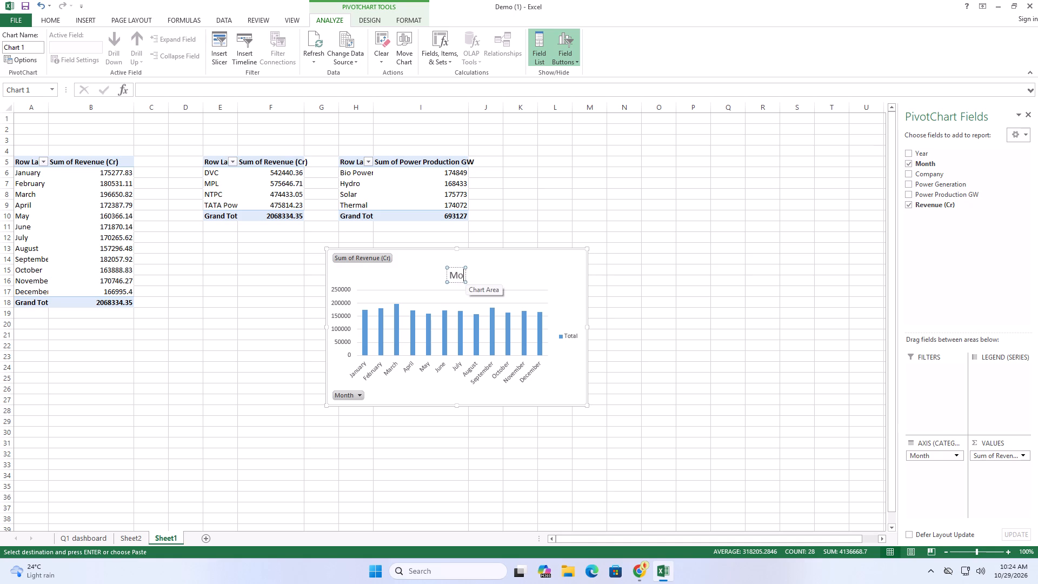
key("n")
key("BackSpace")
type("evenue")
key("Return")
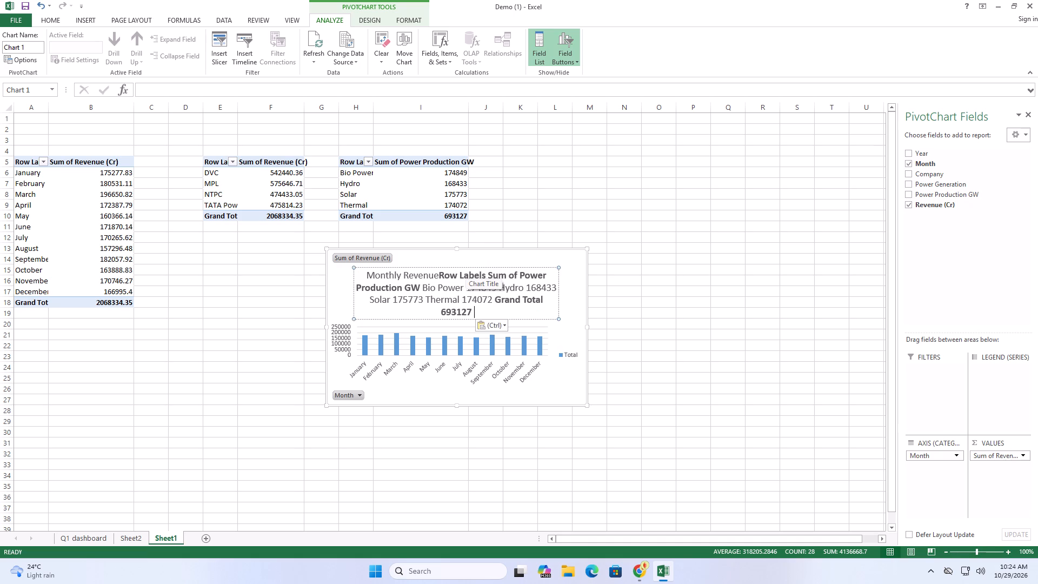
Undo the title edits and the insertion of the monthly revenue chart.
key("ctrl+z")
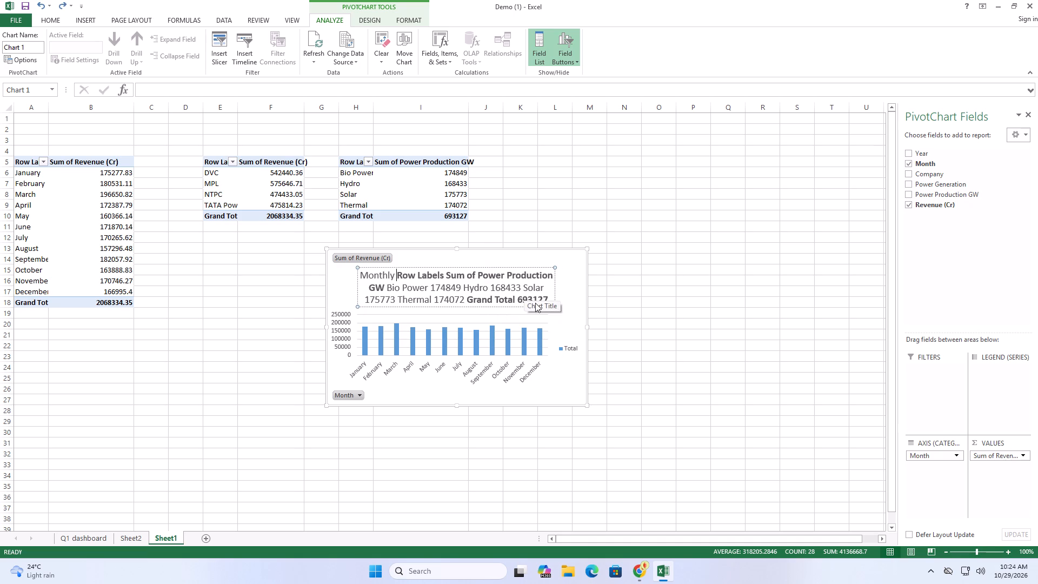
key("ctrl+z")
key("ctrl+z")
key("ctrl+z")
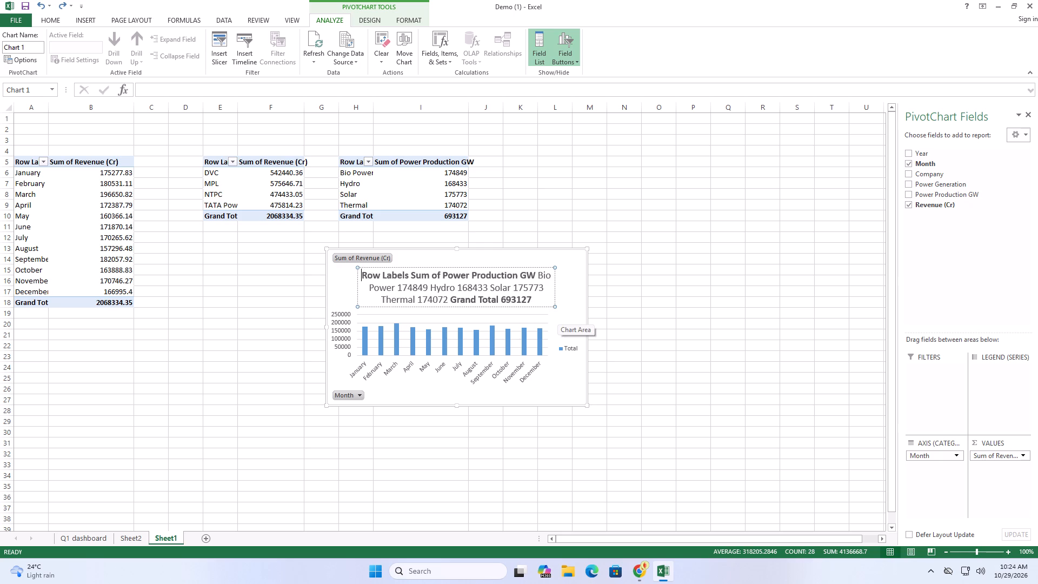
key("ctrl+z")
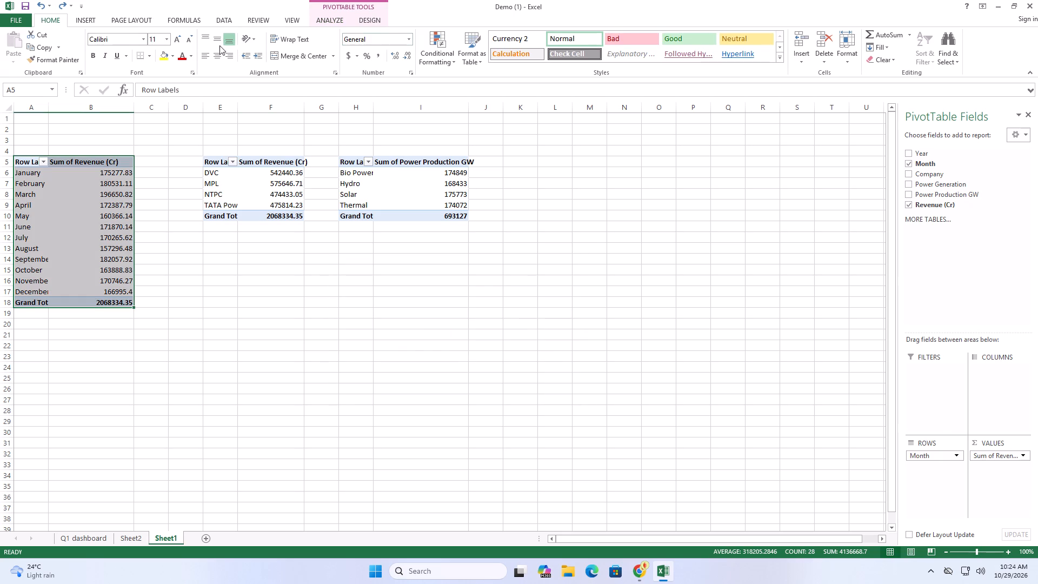
Insert a 2-D clustered column PivotChart again from the selected monthly revenue PivotTable.
left_click(81, 19)
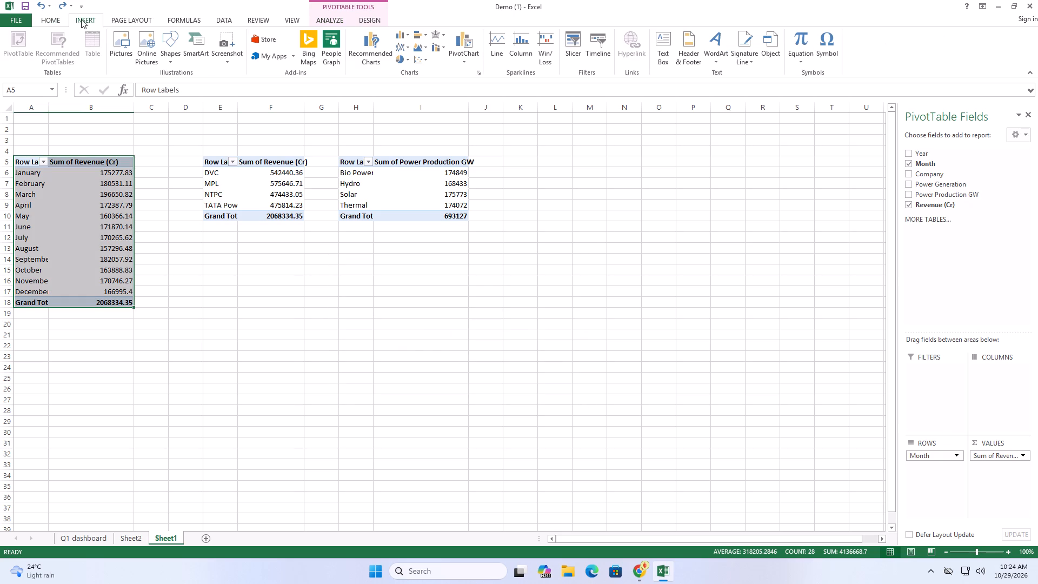
left_click(406, 37)
left_click(410, 65)
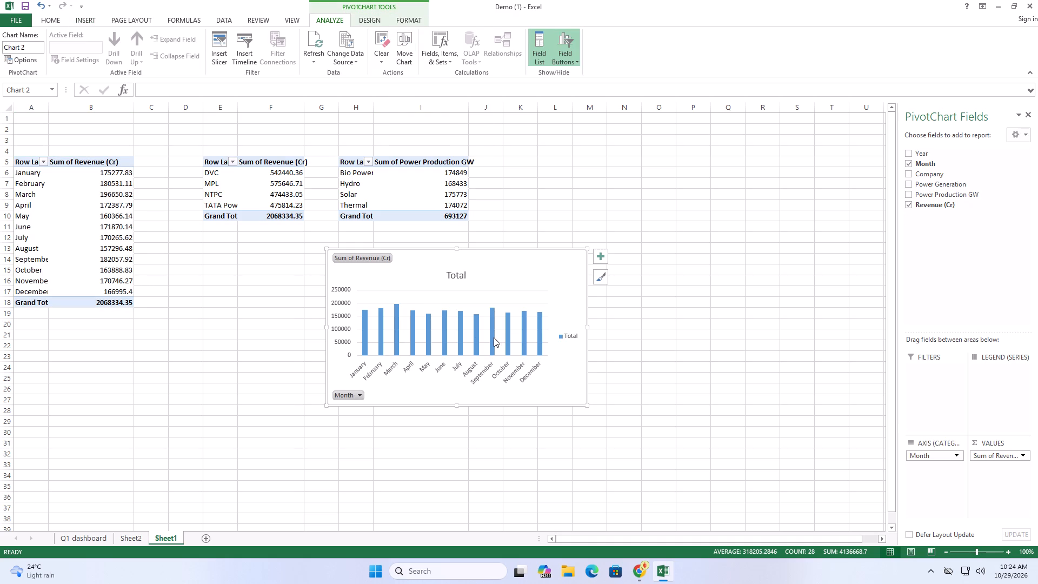
Hide all field buttons on the monthly revenue column chart.
left_click(451, 270)
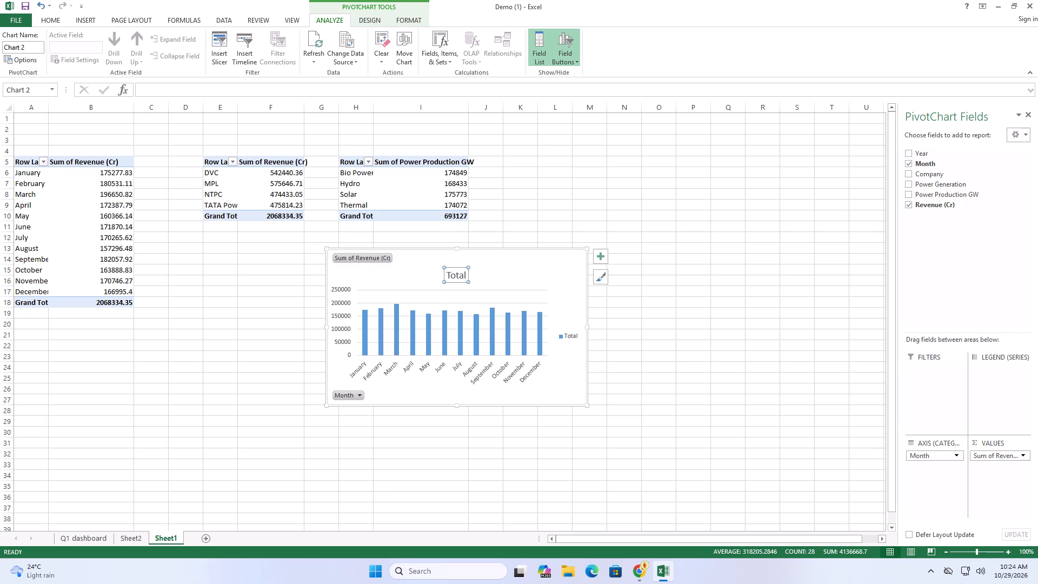
left_click(615, 336)
left_click(480, 296)
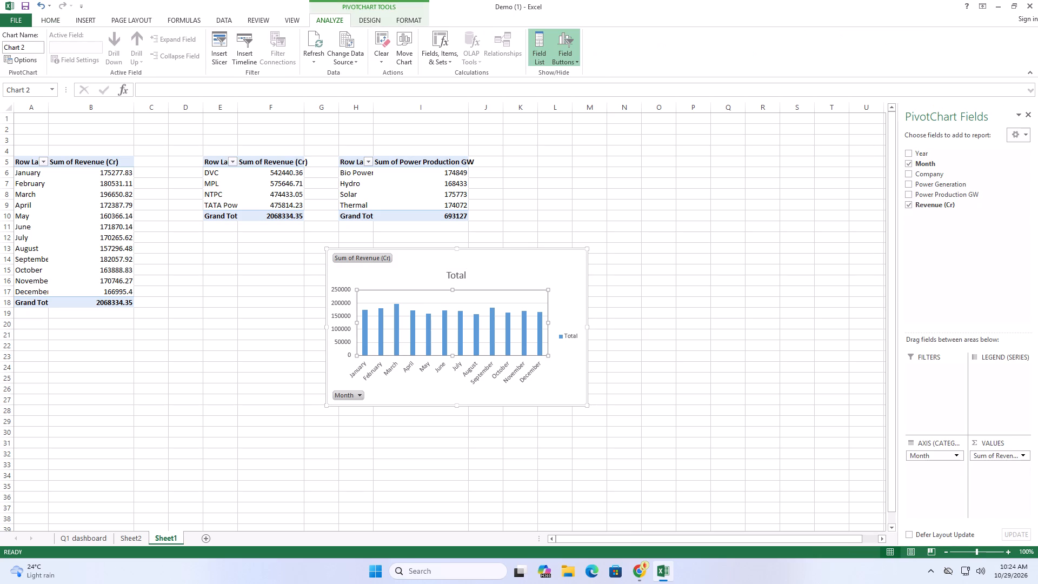
left_click(494, 273)
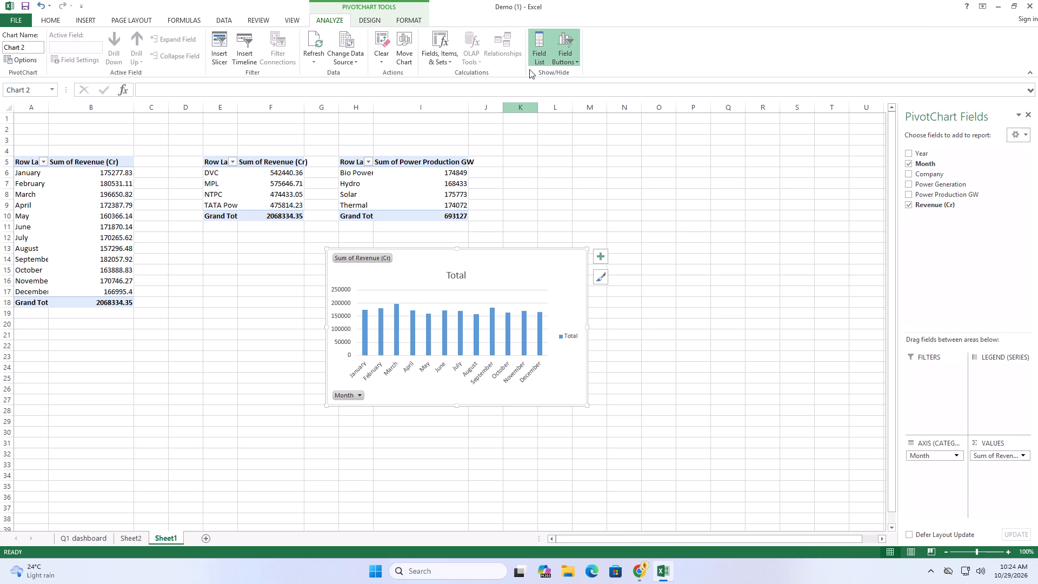
left_click(569, 56)
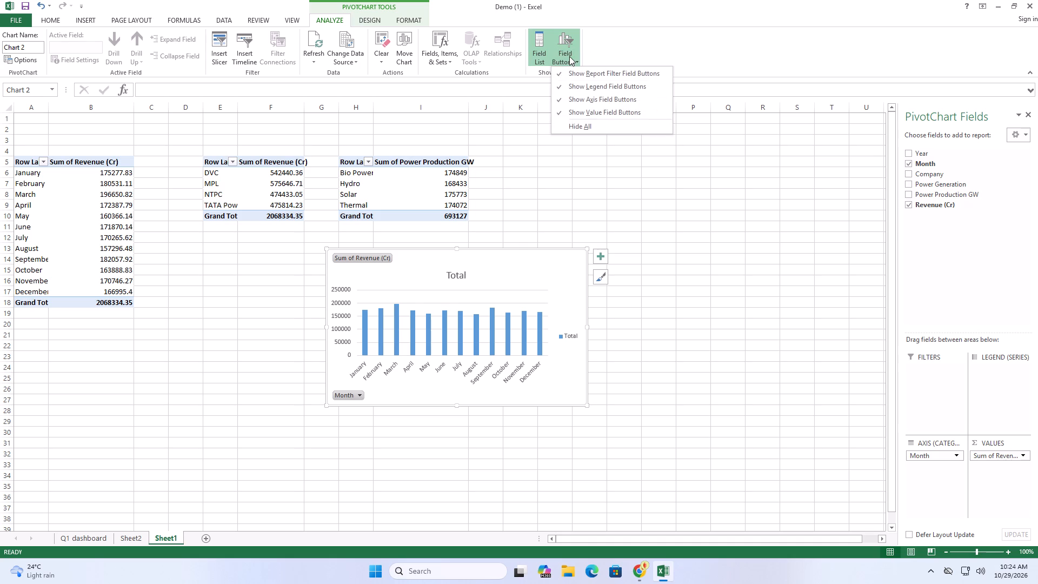
left_click(575, 127)
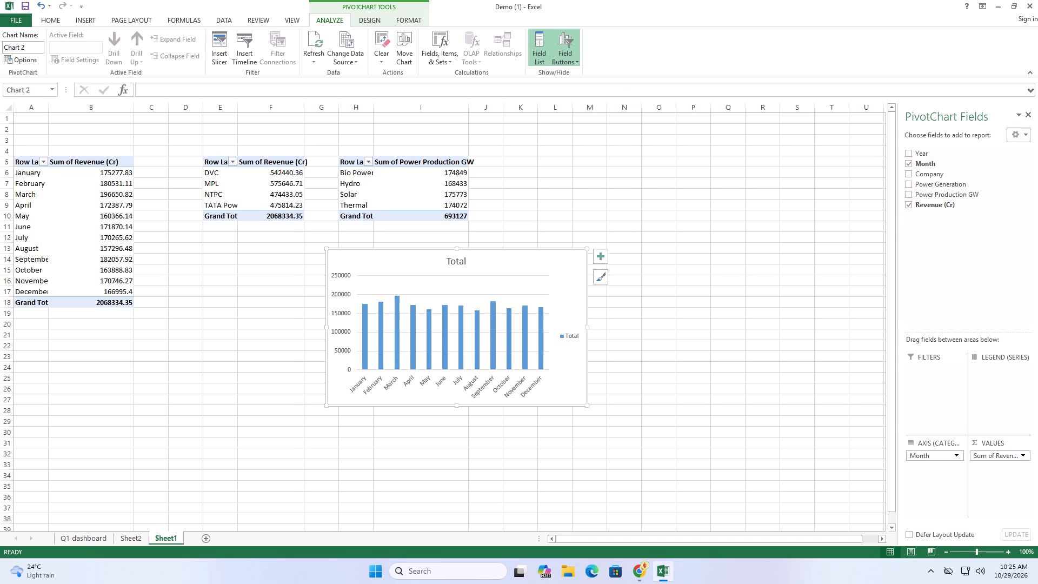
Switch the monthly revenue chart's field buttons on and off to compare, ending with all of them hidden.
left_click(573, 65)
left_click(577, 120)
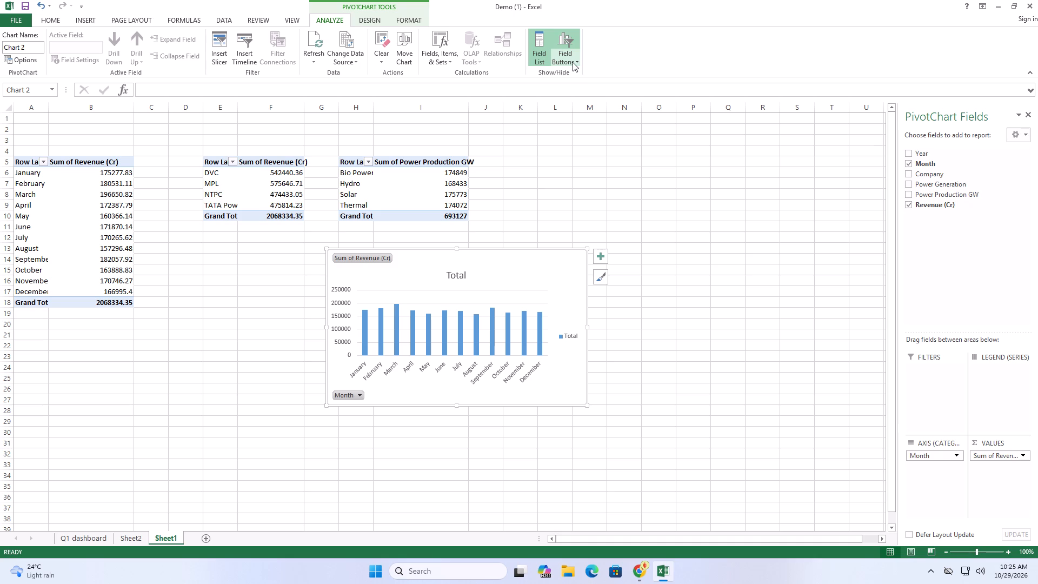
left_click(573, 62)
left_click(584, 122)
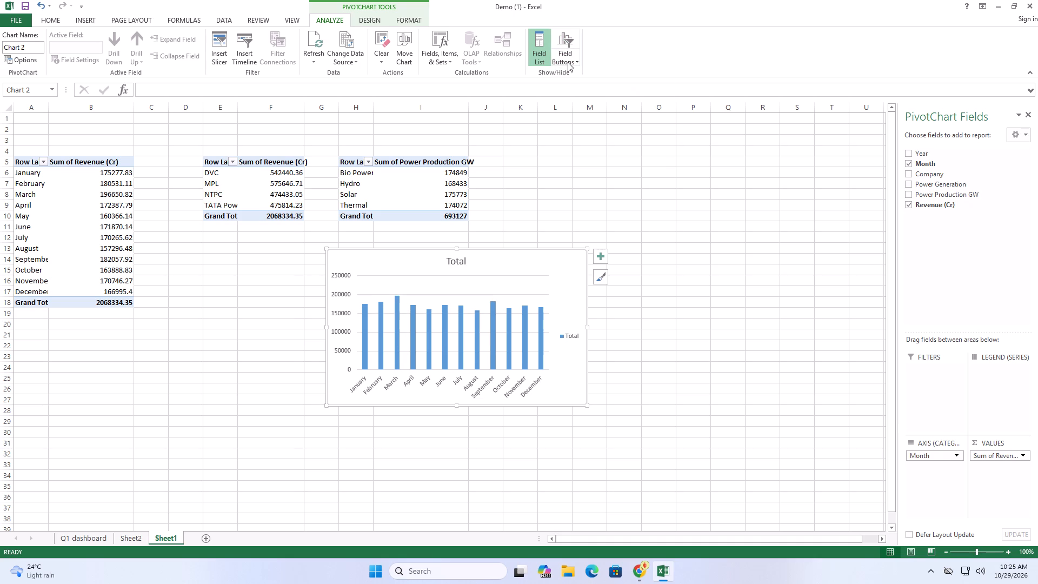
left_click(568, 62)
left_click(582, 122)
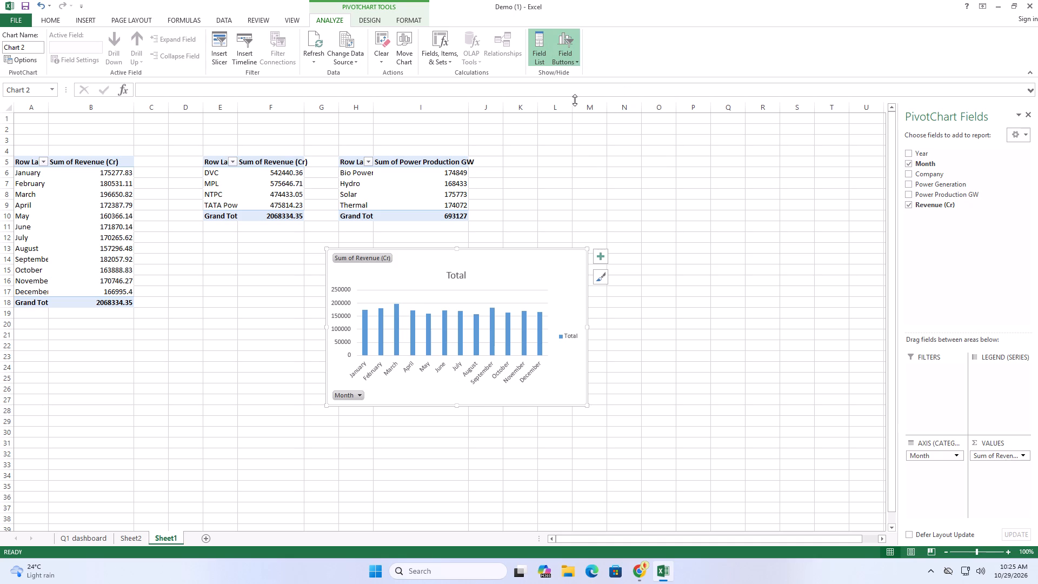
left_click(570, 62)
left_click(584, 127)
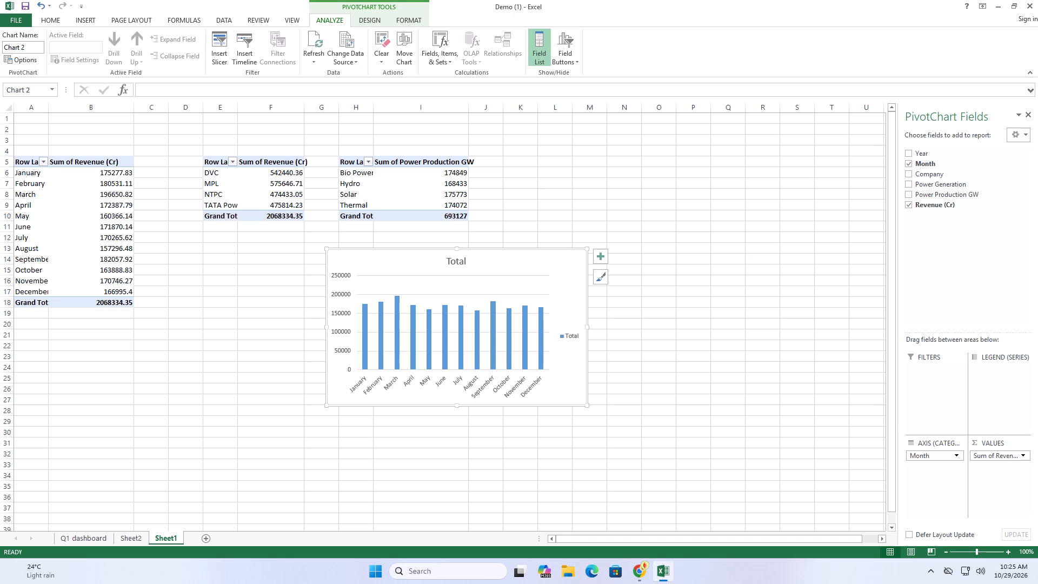
Move the monthly revenue chart beneath the company revenue and power production PivotTables, with its top edge around row 14, and close the chart formatting options.
left_click(464, 261)
left_click(642, 283)
left_click(500, 256)
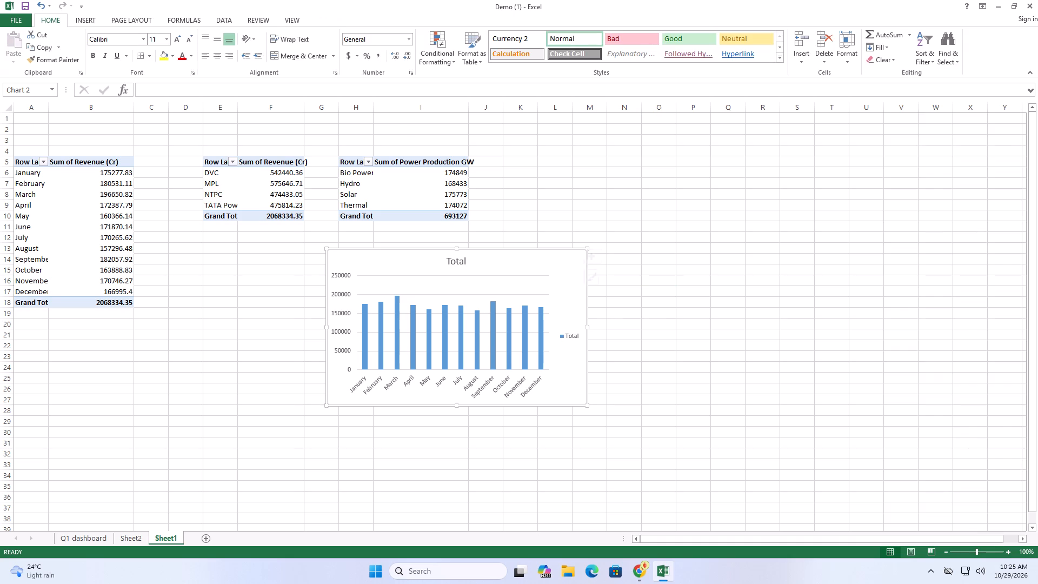
left_click_drag(500, 256, 609, 244)
left_click_drag(545, 260, 555, 259)
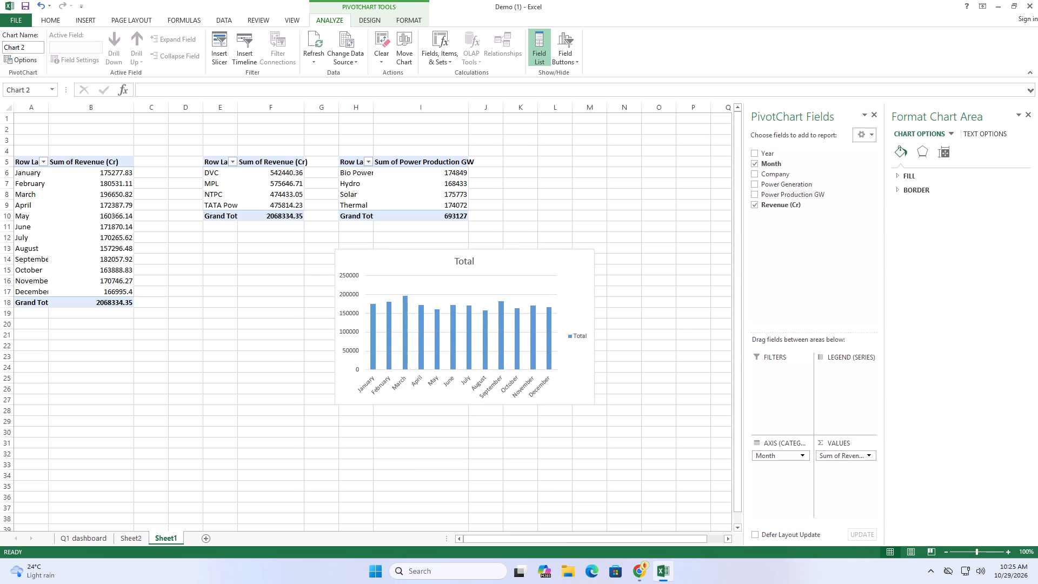
left_click_drag(555, 259, 429, 264)
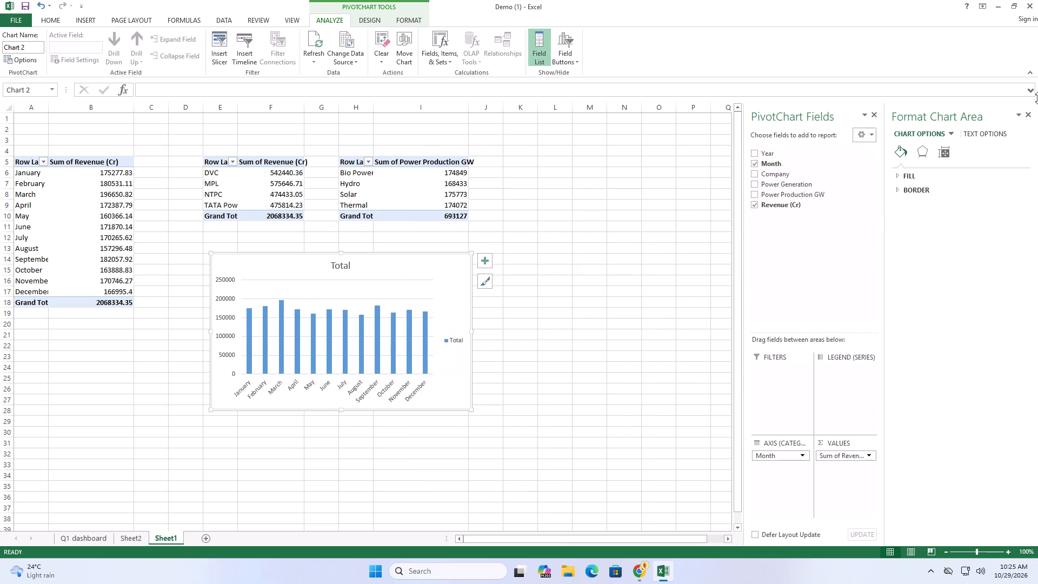
left_click(1031, 116)
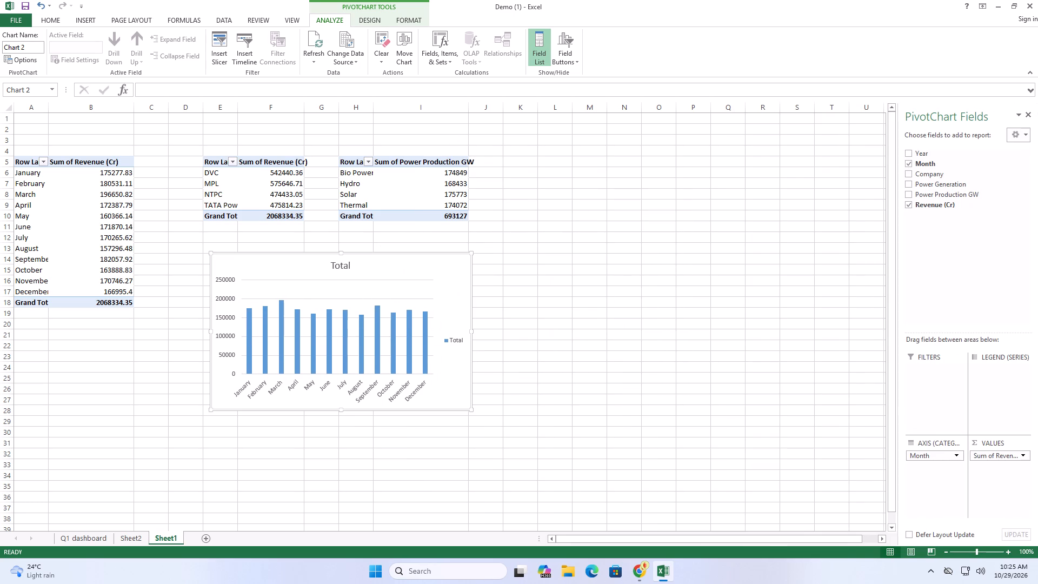
Insert a 2-D clustered bar PivotChart from the whole company revenue PivotTable and place it just right of the monthly revenue chart.
left_click_drag(202, 163, 238, 183)
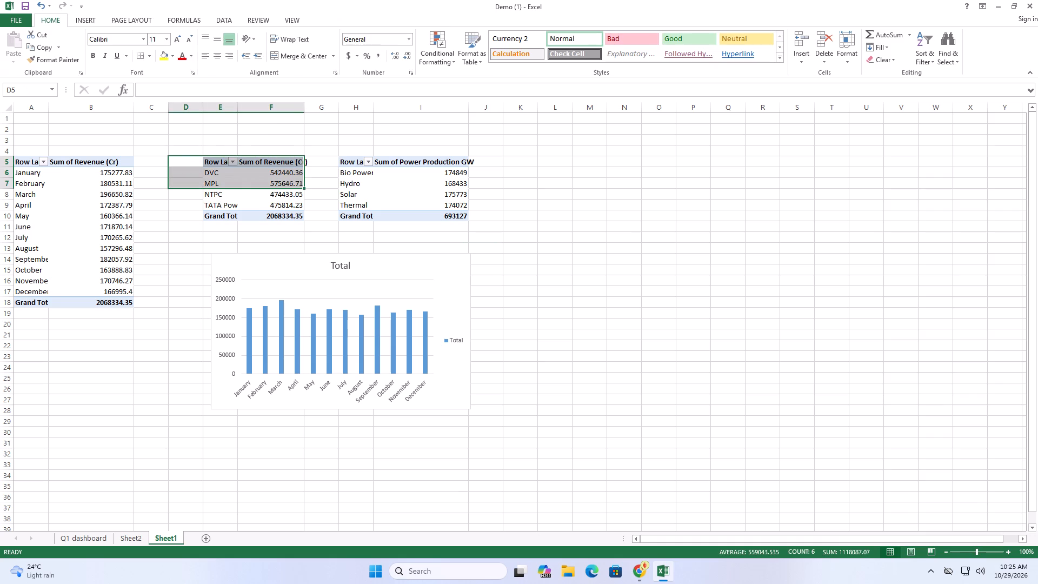
left_click(199, 241)
left_click_drag(212, 163, 286, 214)
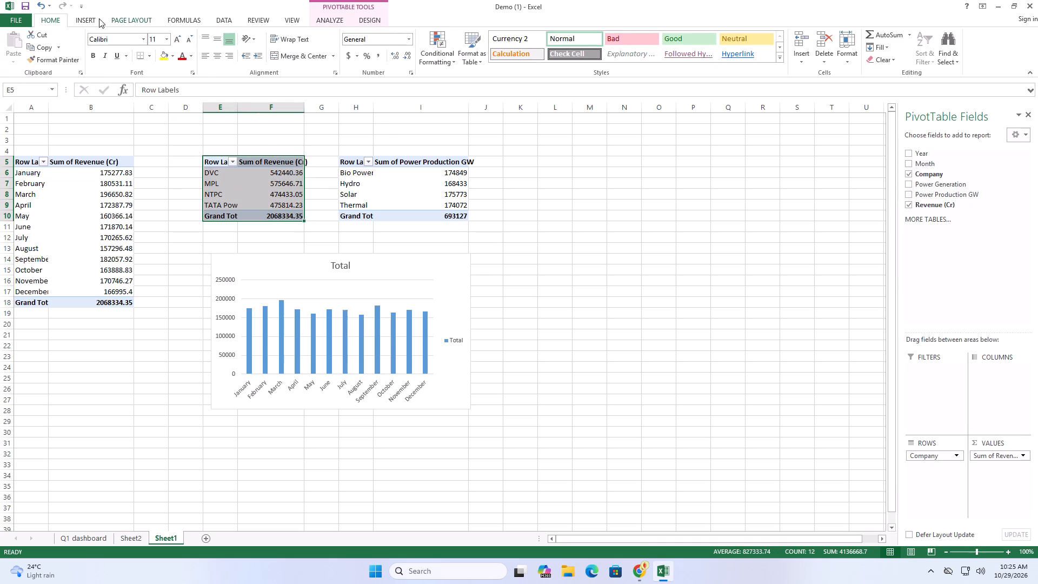
left_click(91, 18)
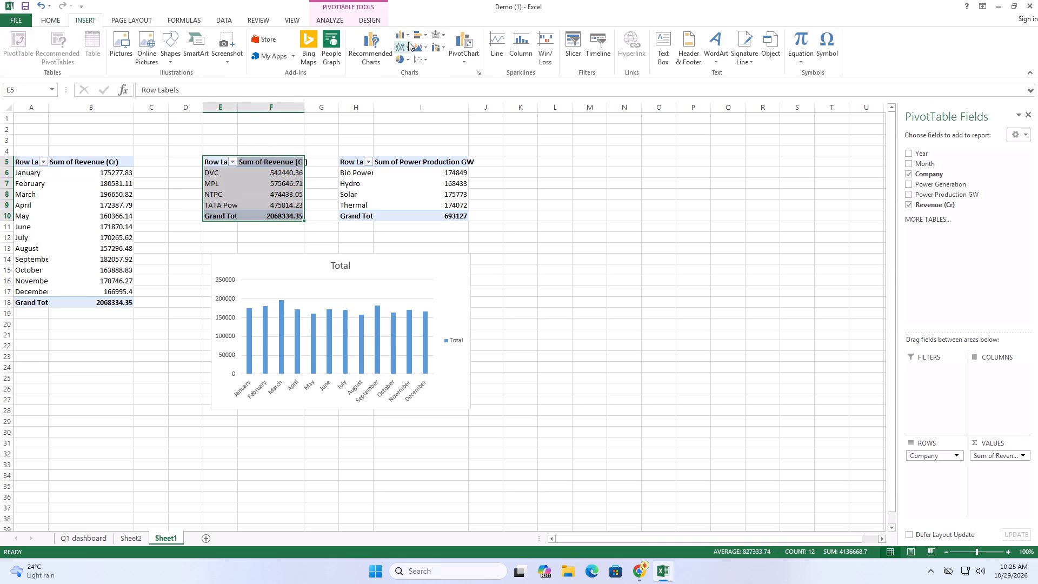
left_click(408, 38)
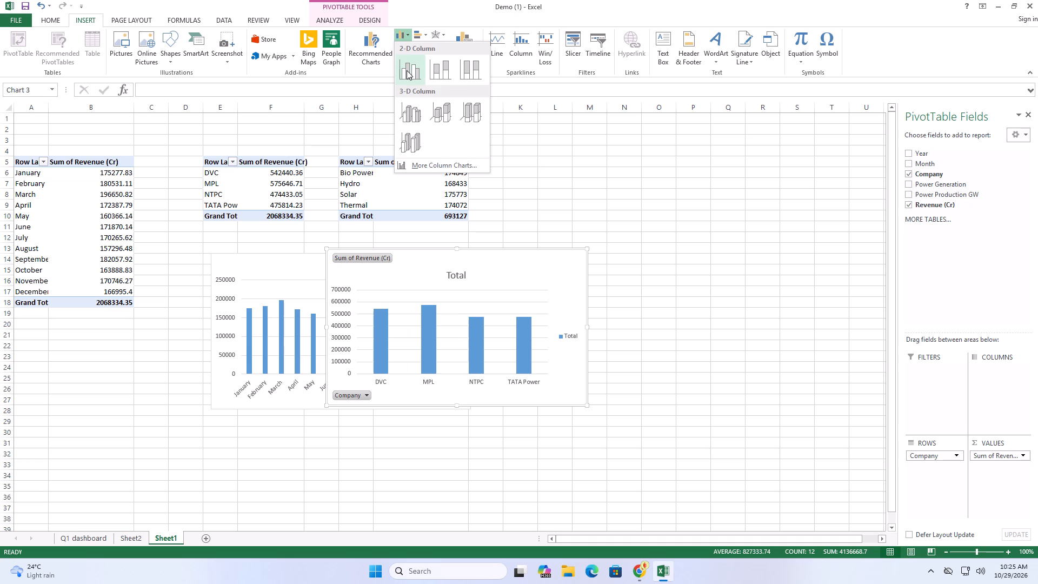
scroll(434, 144, "down", 2)
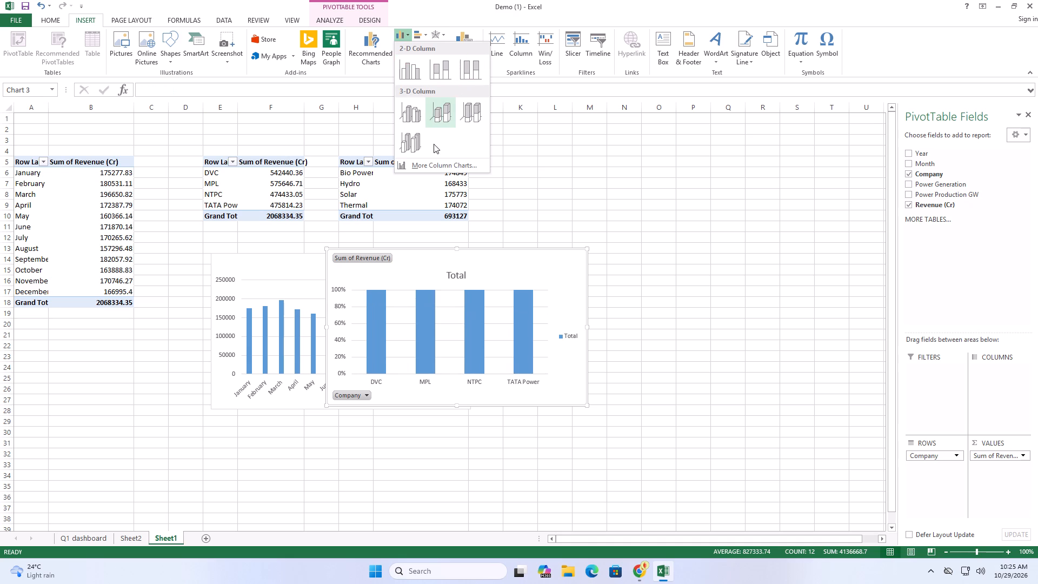
left_click(425, 36)
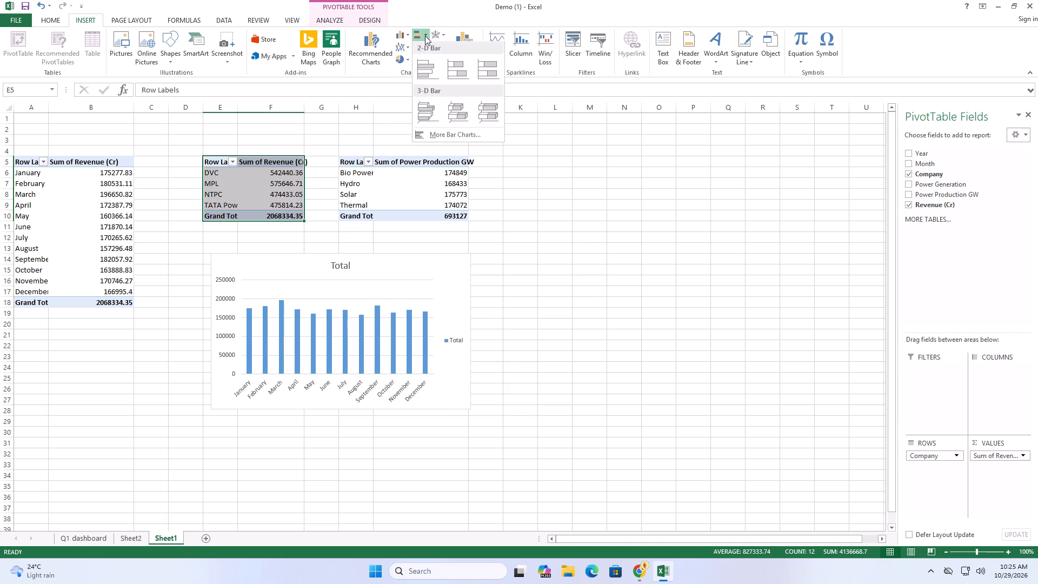
left_click(418, 72)
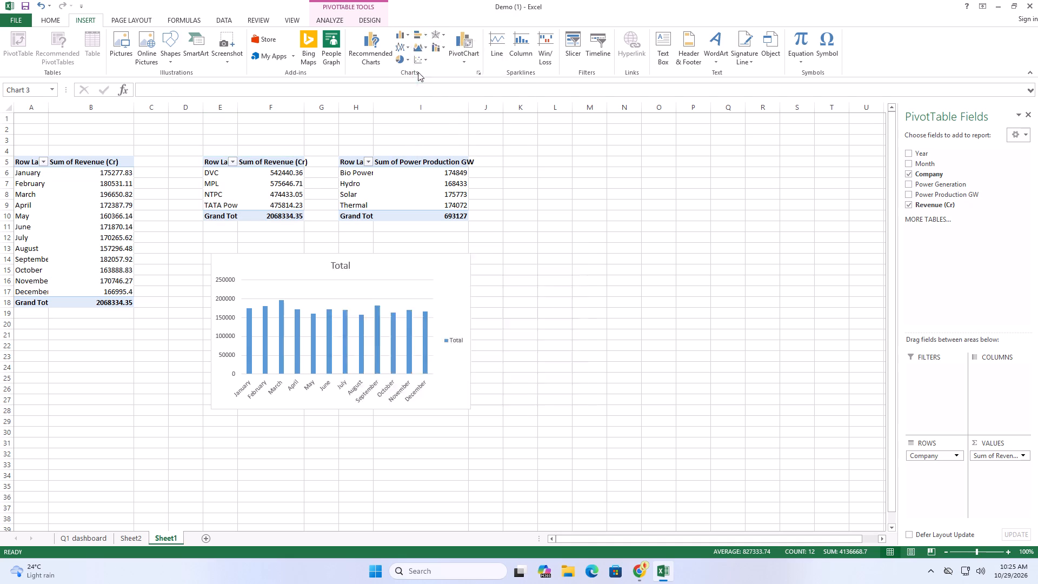
left_click_drag(465, 281, 619, 276)
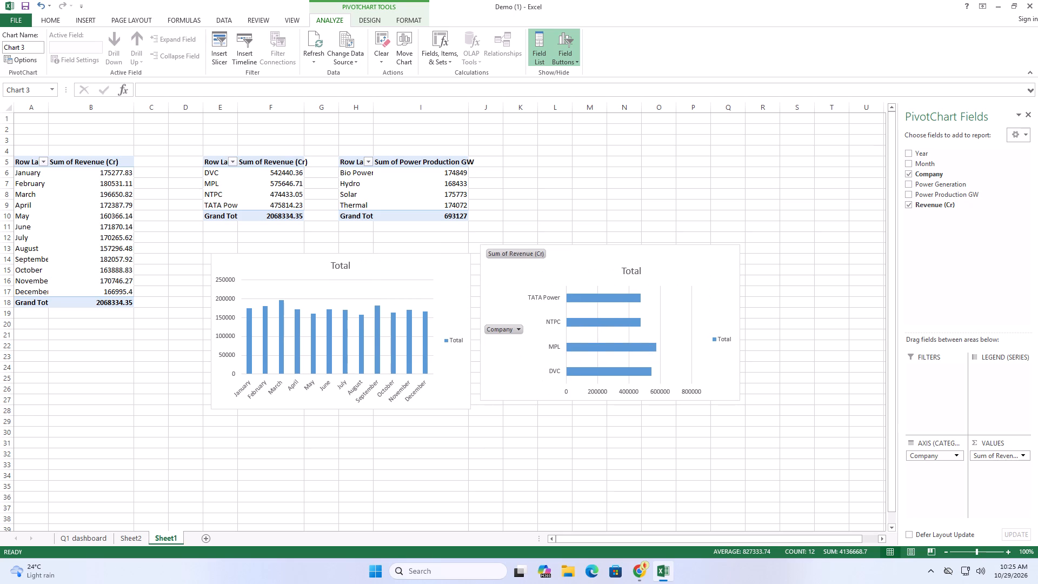
left_click_drag(619, 276, 620, 277)
Change the title of the monthly revenue column chart to "Monthly Revenue".
left_click(355, 267)
left_click(343, 265)
left_click(344, 265)
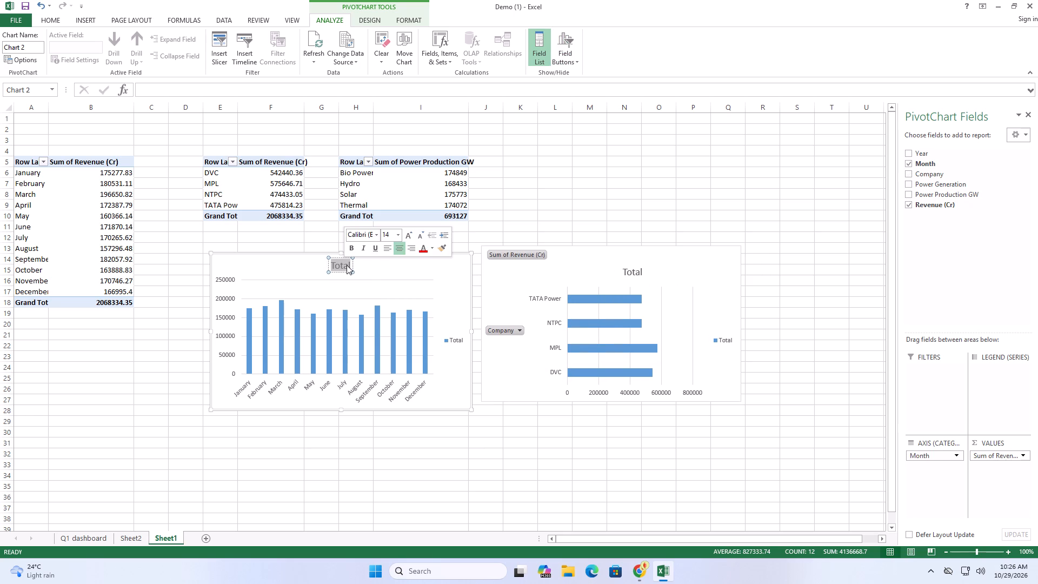
left_click(348, 265)
left_click(348, 265)
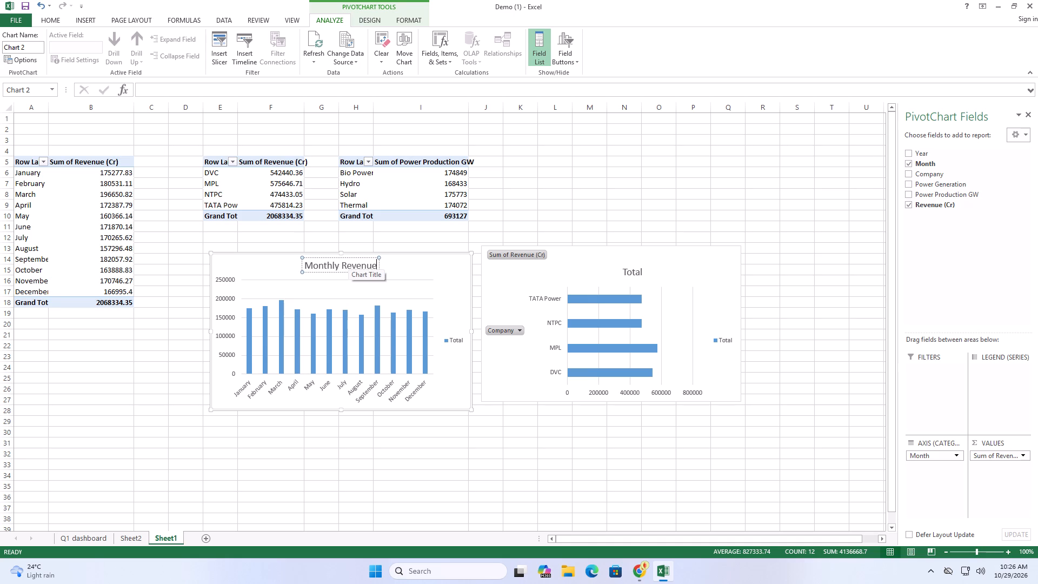
Change the title of the company revenue bar chart to "Company Revenue".
left_click(635, 277)
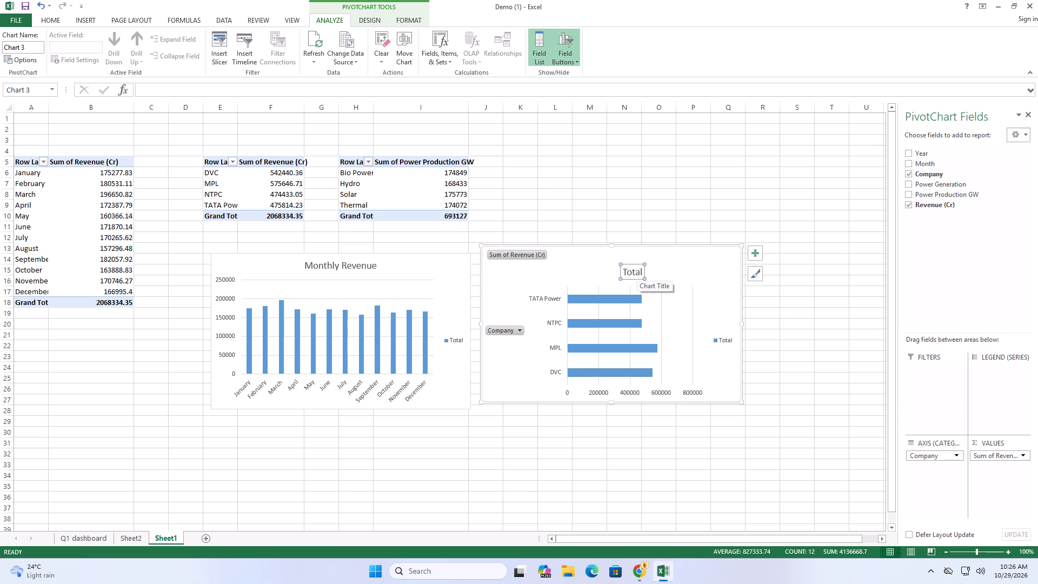
key("BackSpace")
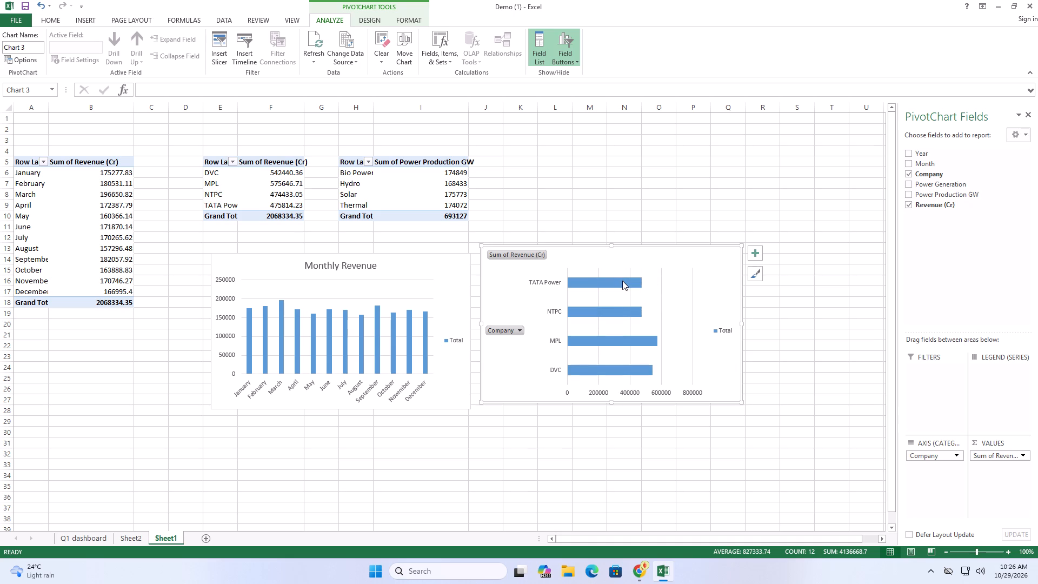
key("ctrl+z")
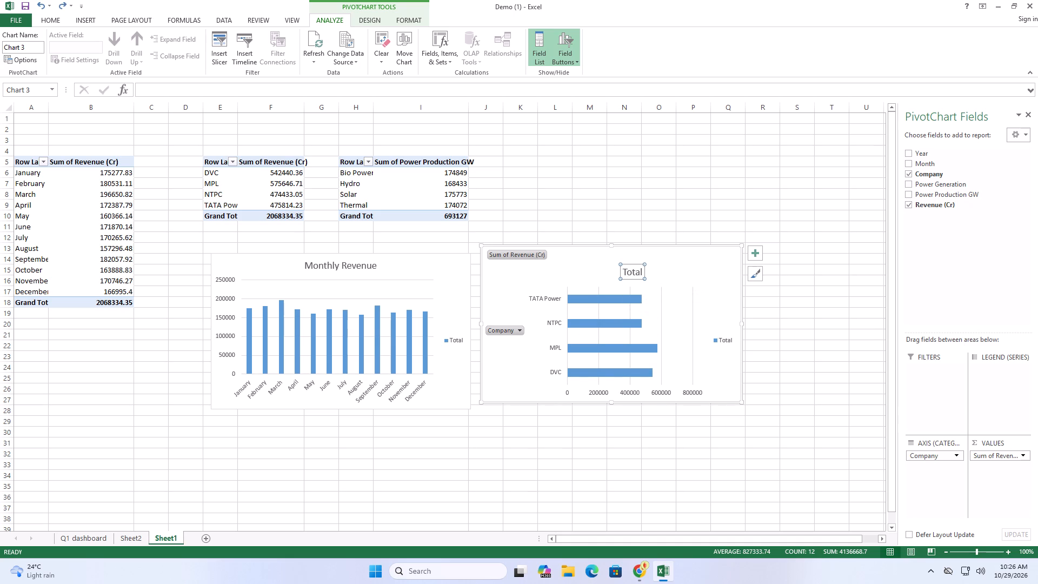
left_click(641, 271)
left_click(643, 271)
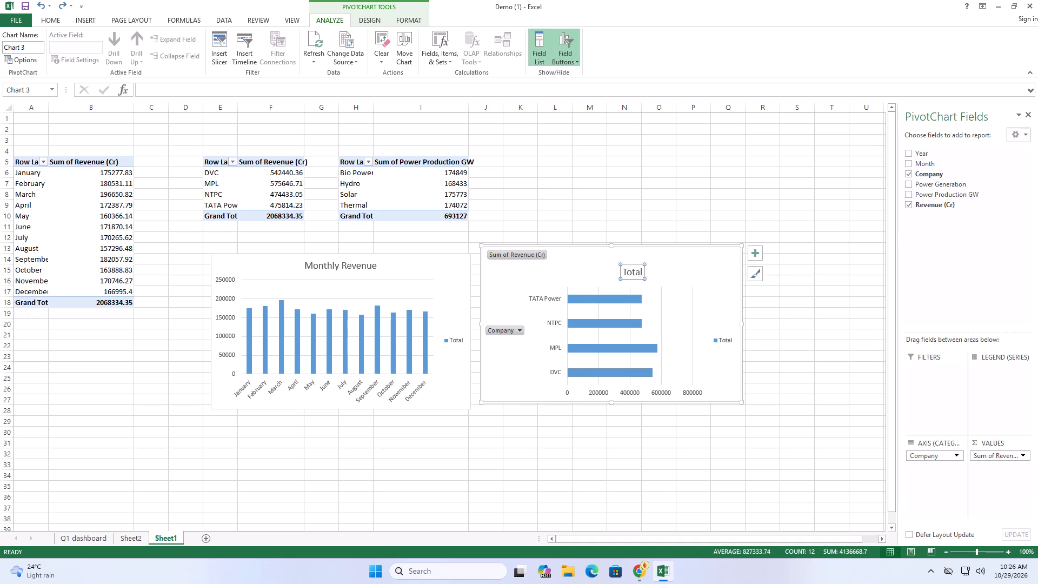
left_click(640, 271)
key("Right")
key("BackSpace")
key("BackSpace")
key("BackSpace")
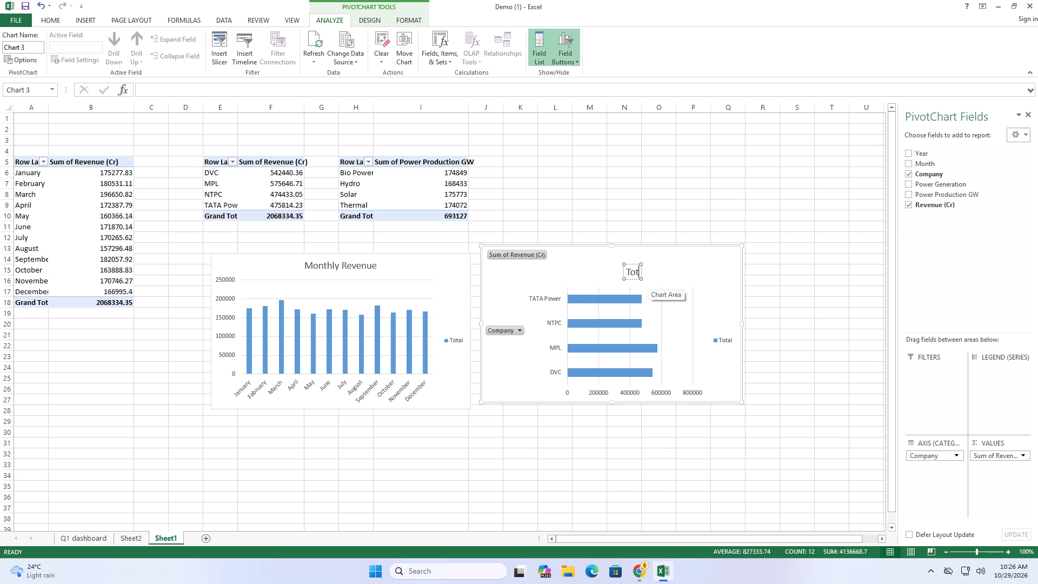
key("BackSpace")
key("BackSpace")
type("om")
type("pa")
key("y")
key("BackSpace")
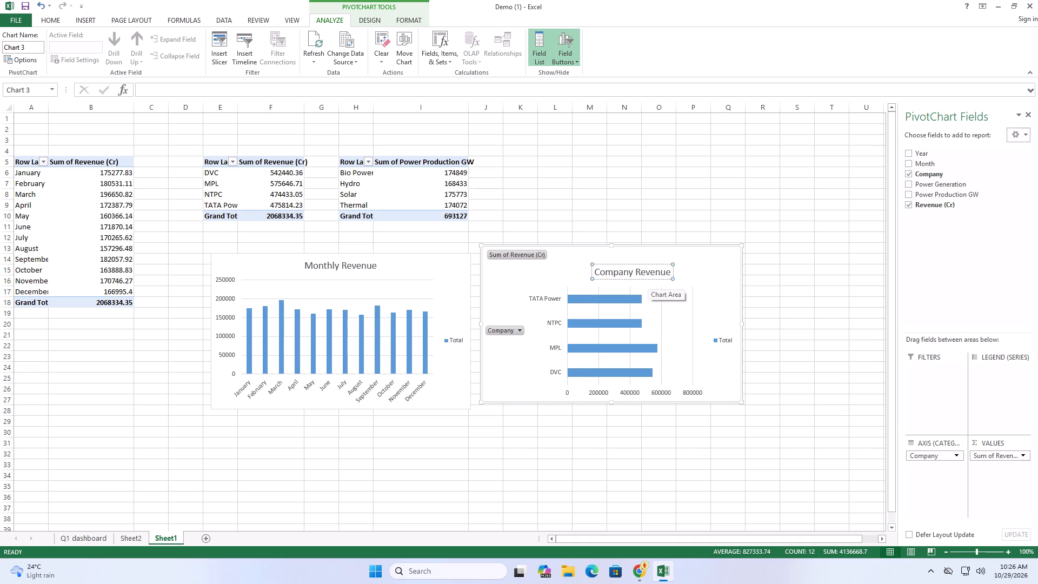
left_click(648, 214)
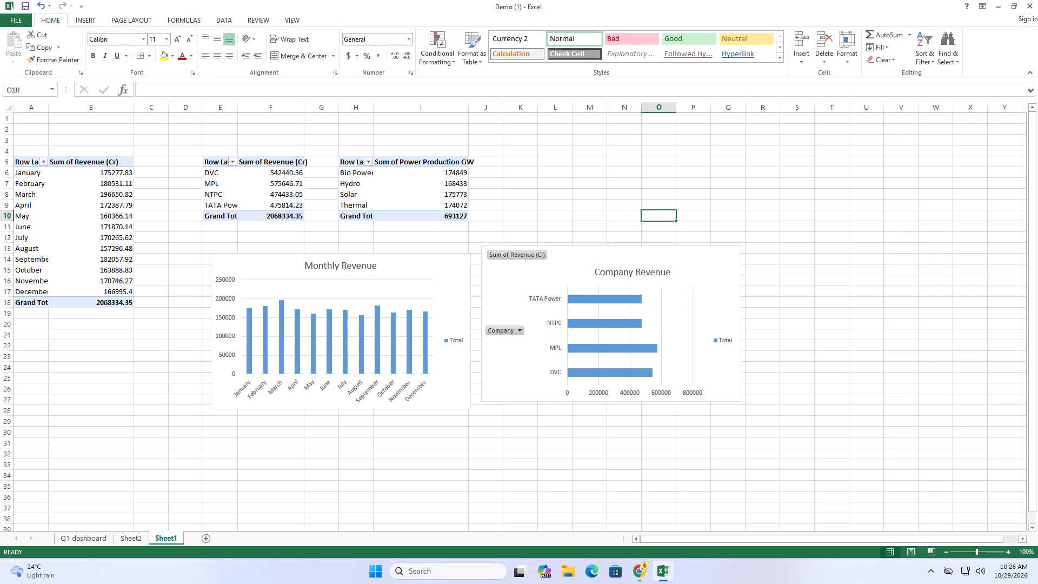
Move the Company Revenue chart slightly down so its top edge lines up with the Monthly Revenue chart.
left_click(633, 254)
left_click_drag(635, 254, 637, 260)
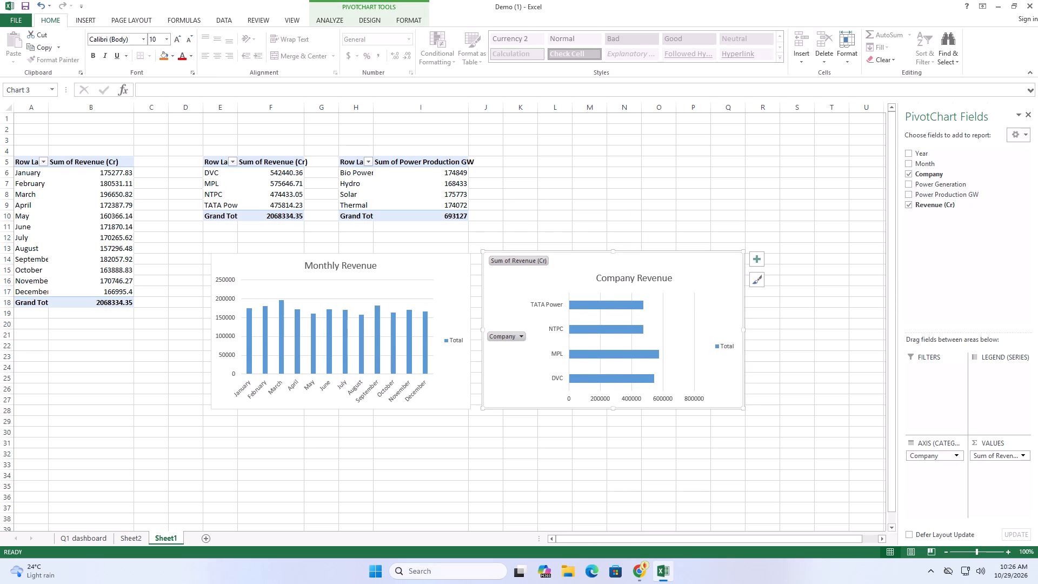
left_click(606, 201)
Insert a 2-D pie PivotChart from the whole power production PivotTable and place it centred beneath the two revenue charts, around row 30.
left_click_drag(345, 162, 438, 214)
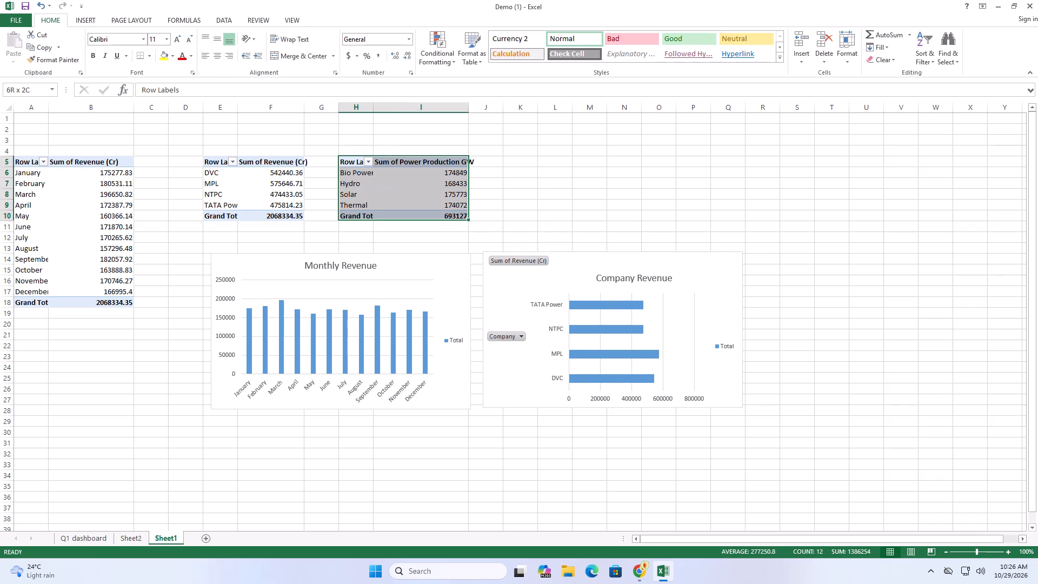
left_click_drag(438, 214, 453, 216)
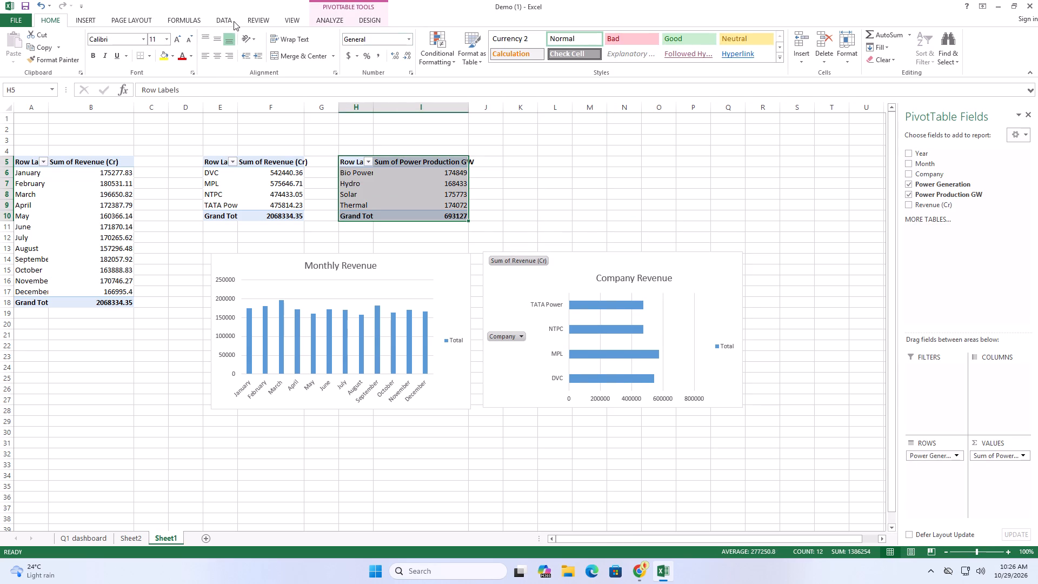
left_click(95, 16)
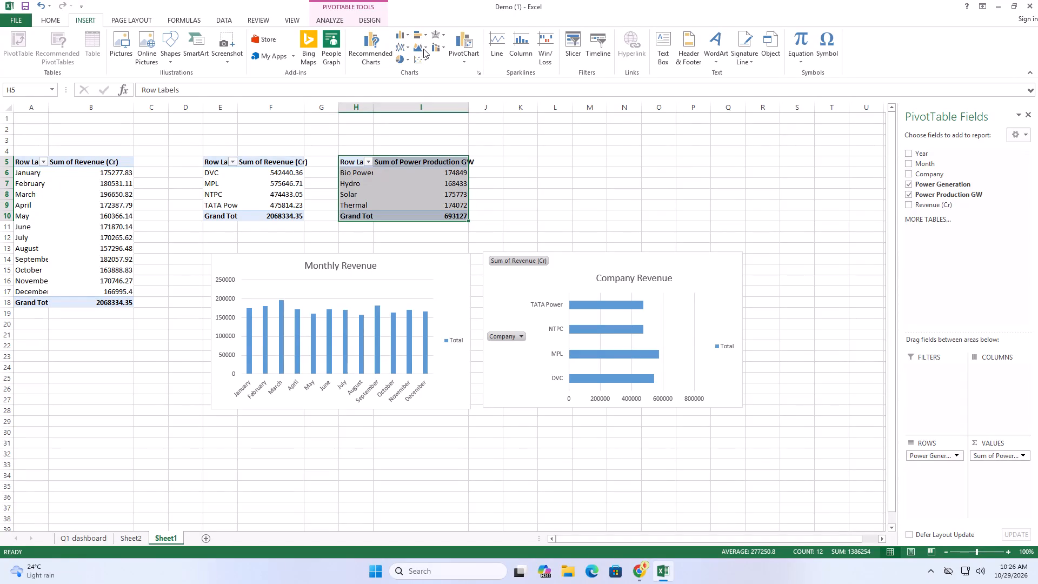
left_click(404, 59)
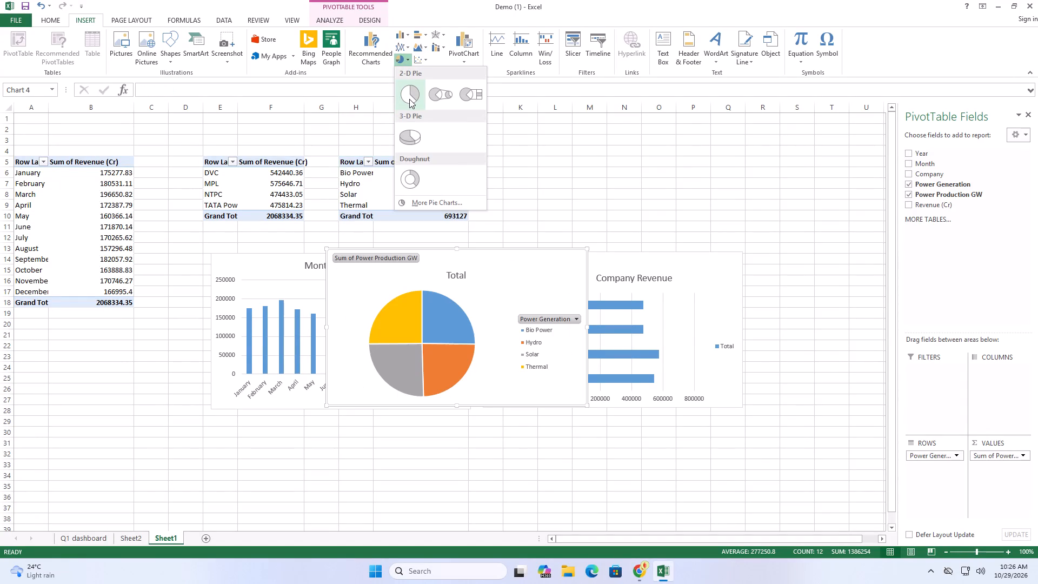
left_click(409, 99)
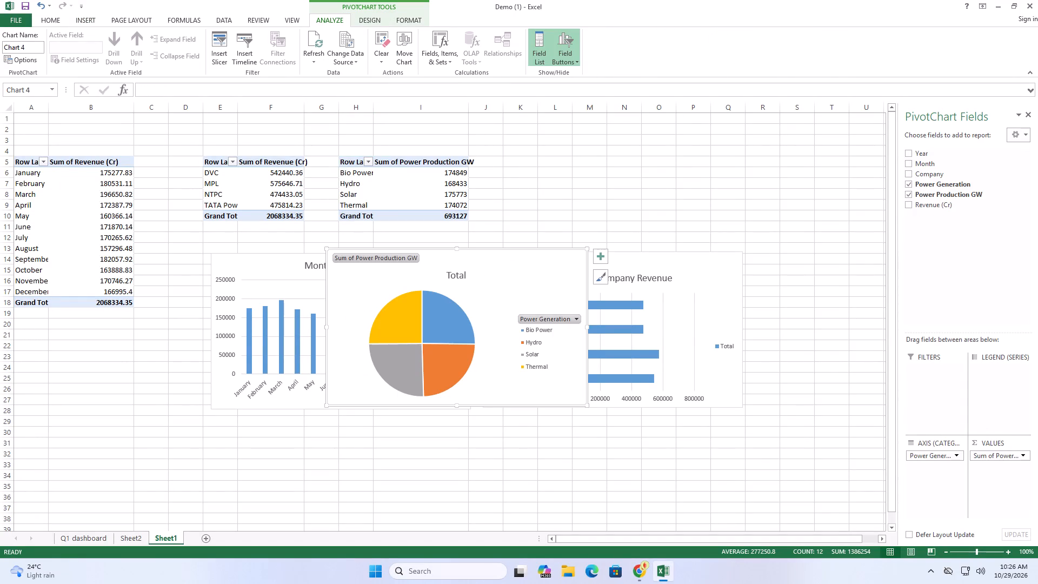
left_click_drag(482, 265, 448, 373)
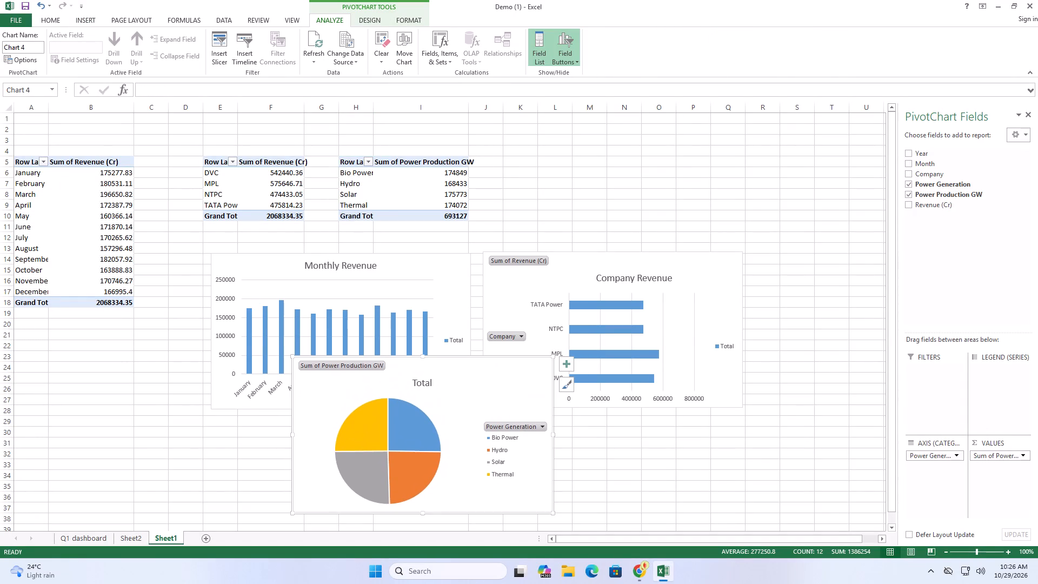
scroll(603, 248, "down", 4)
left_click_drag(458, 288, 371, 369)
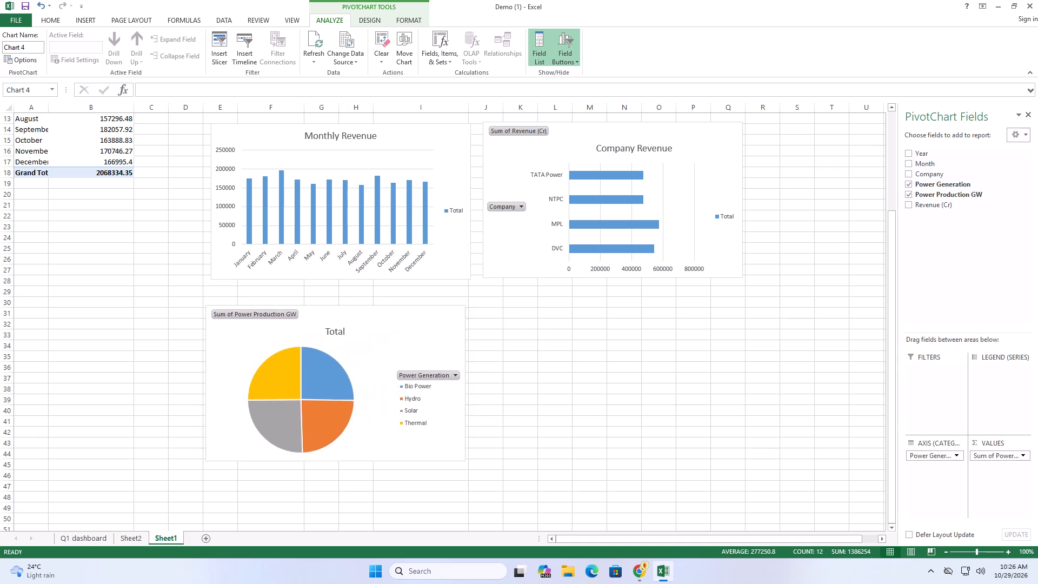
left_click_drag(371, 369, 491, 360)
Change the title of the power production pie chart to "Power Generation".
left_click(463, 328)
left_click(463, 328)
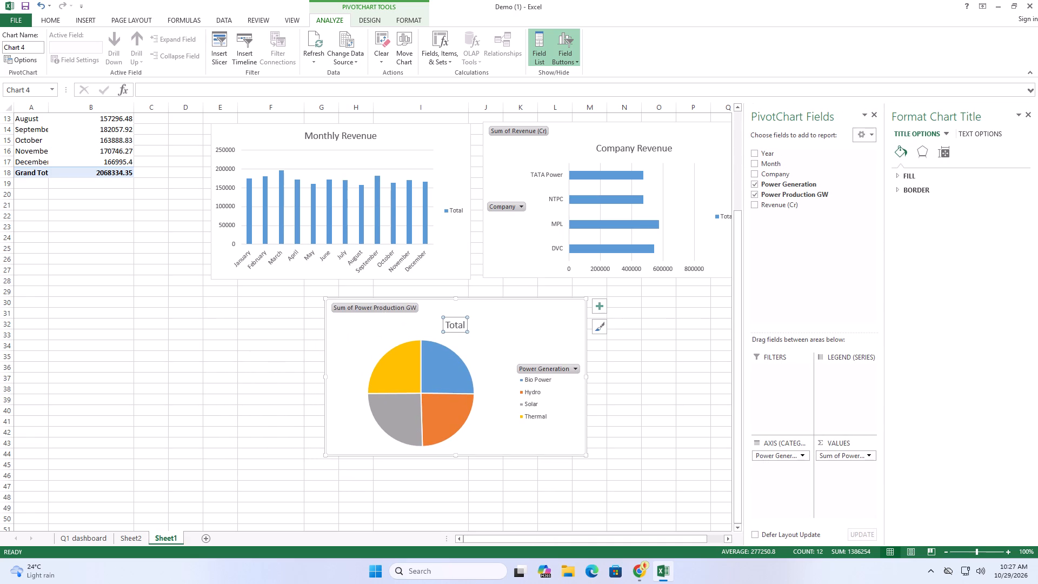
left_click(464, 323)
key("Right")
key("BackSpace")
key("BackSpace")
key("BackSpace")
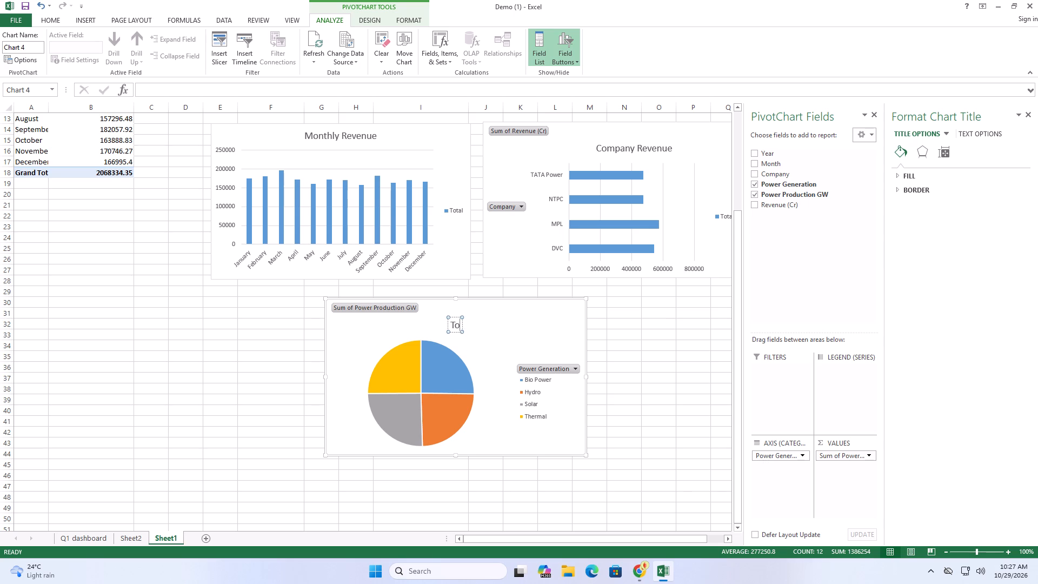
key("BackSpace")
key("BackSpace")
key("BackSpace")
key("BackSpace")
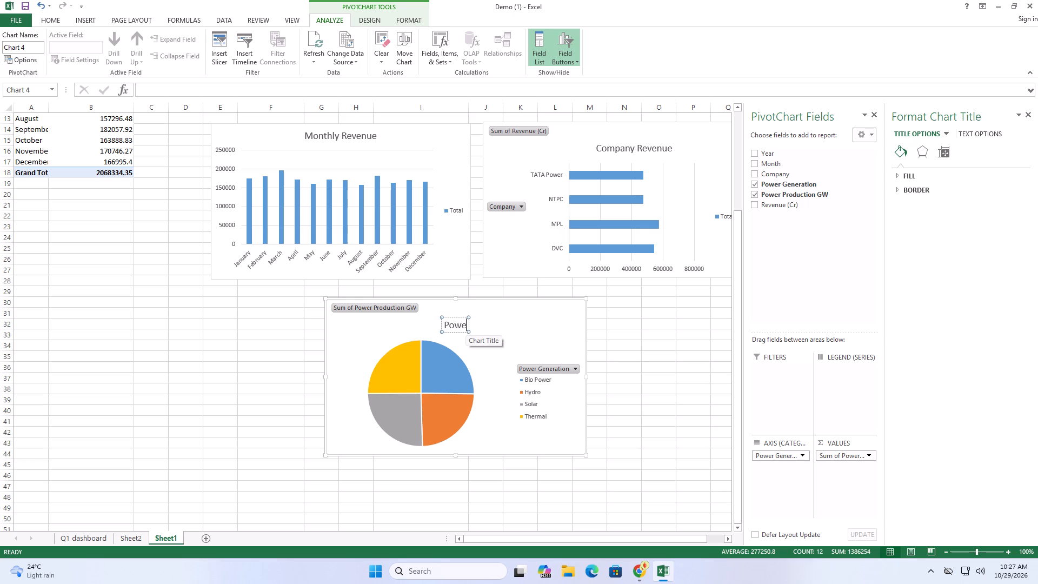
type("eneration")
Hide all field buttons on the Power Generation pie chart.
left_click(523, 326)
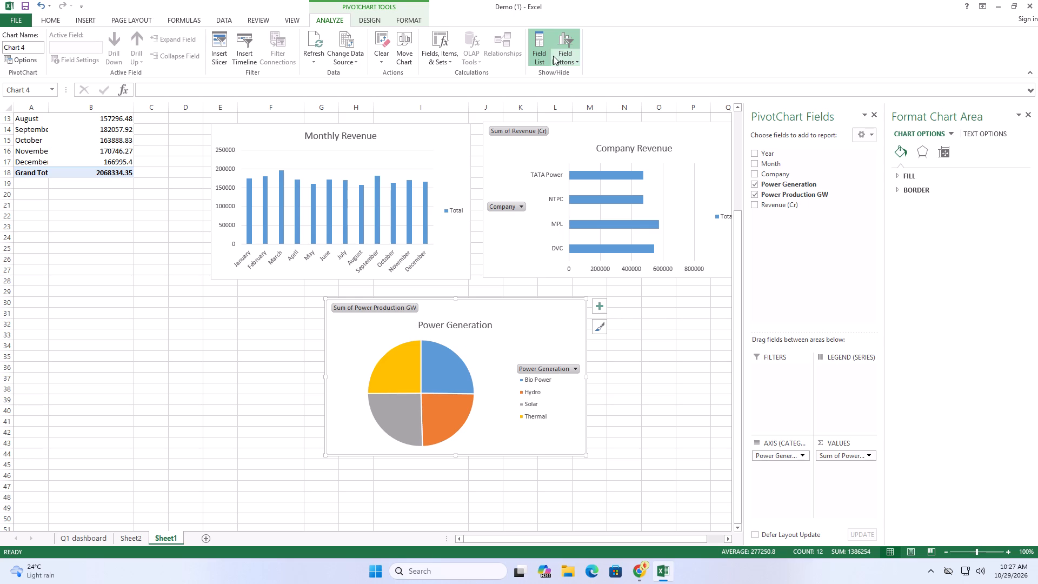
left_click(570, 58)
left_click(603, 130)
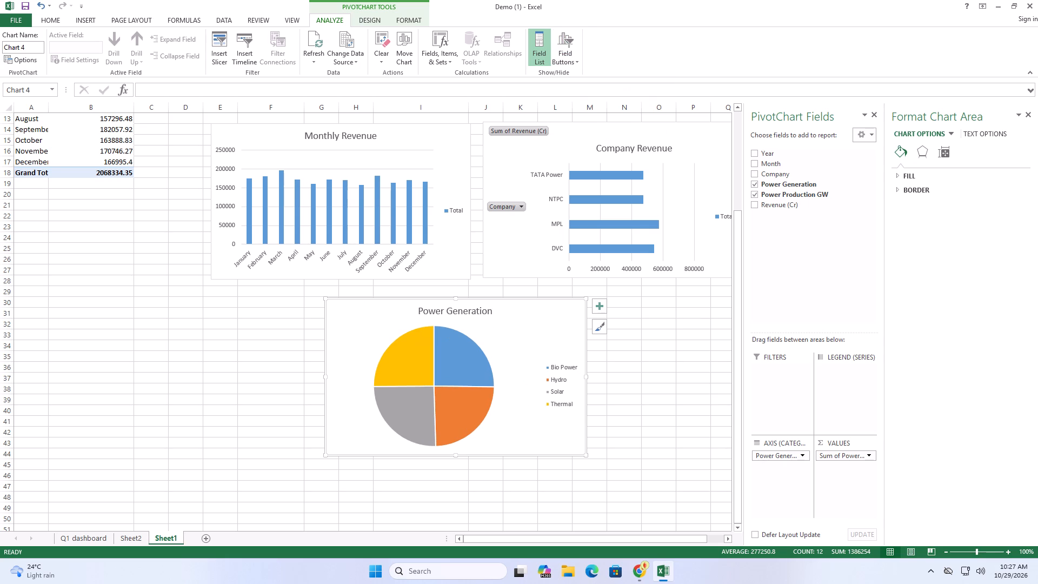
Hide all field buttons on the Company Revenue bar chart and deselect the chart.
left_click(669, 136)
left_click(674, 136)
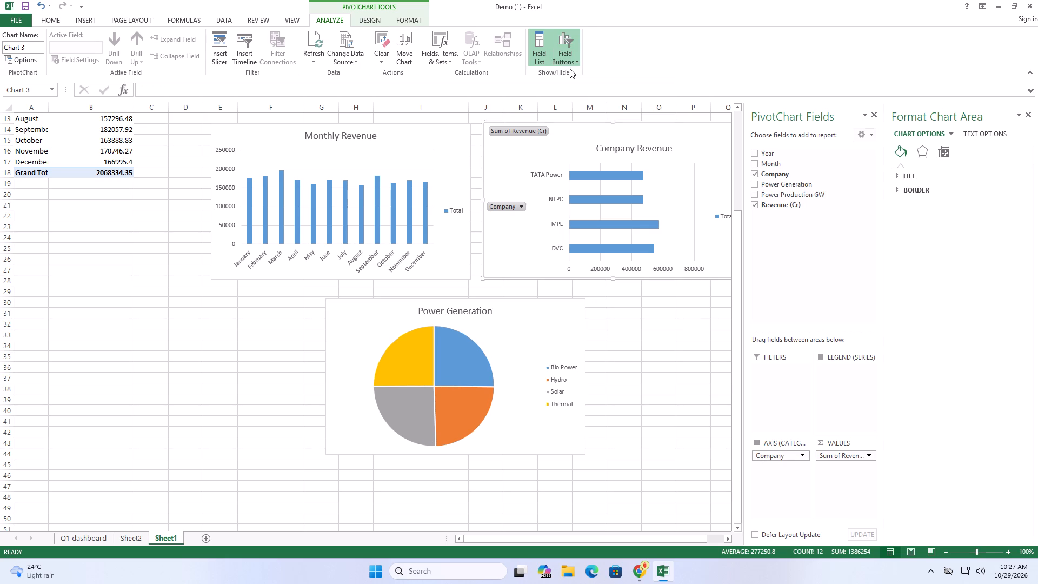
left_click(568, 55)
left_click(591, 130)
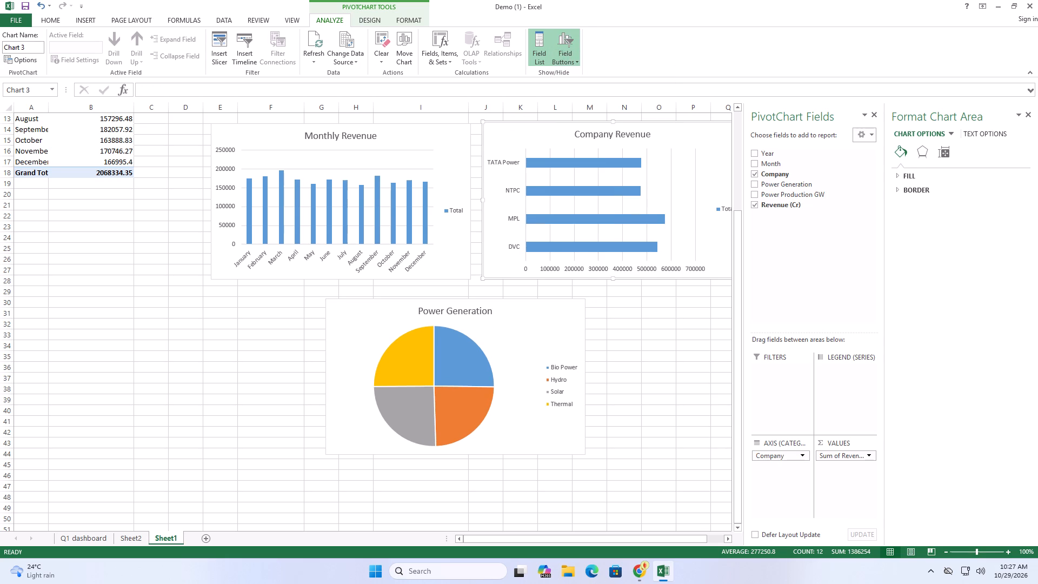
left_click(645, 328)
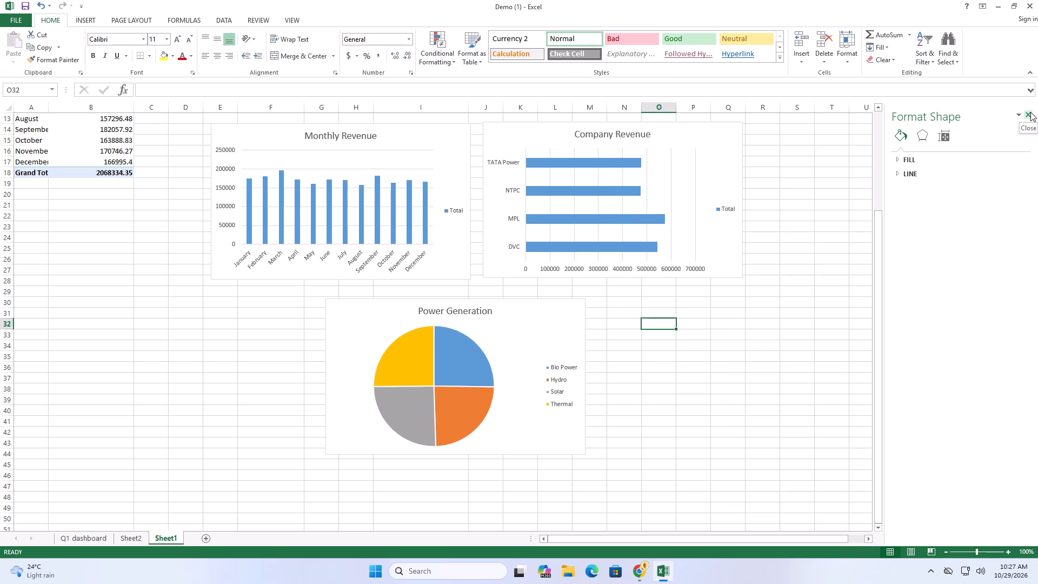
Insert Year, Month and Company slicers for the Monthly Revenue chart's PivotTable.
scroll(686, 380, "down", 1)
scroll(686, 380, "up", 1)
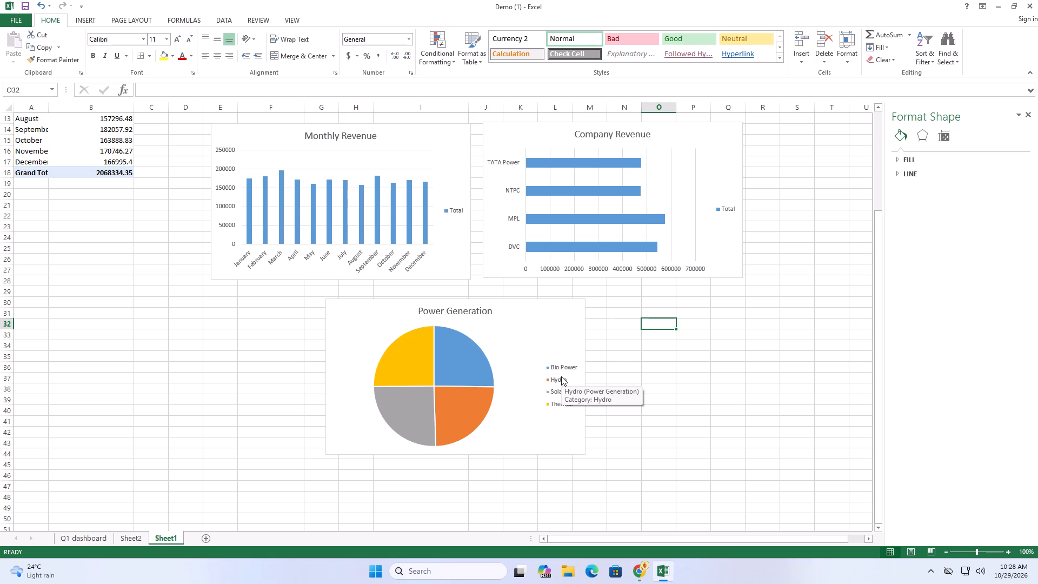
scroll(541, 340, "up", 1)
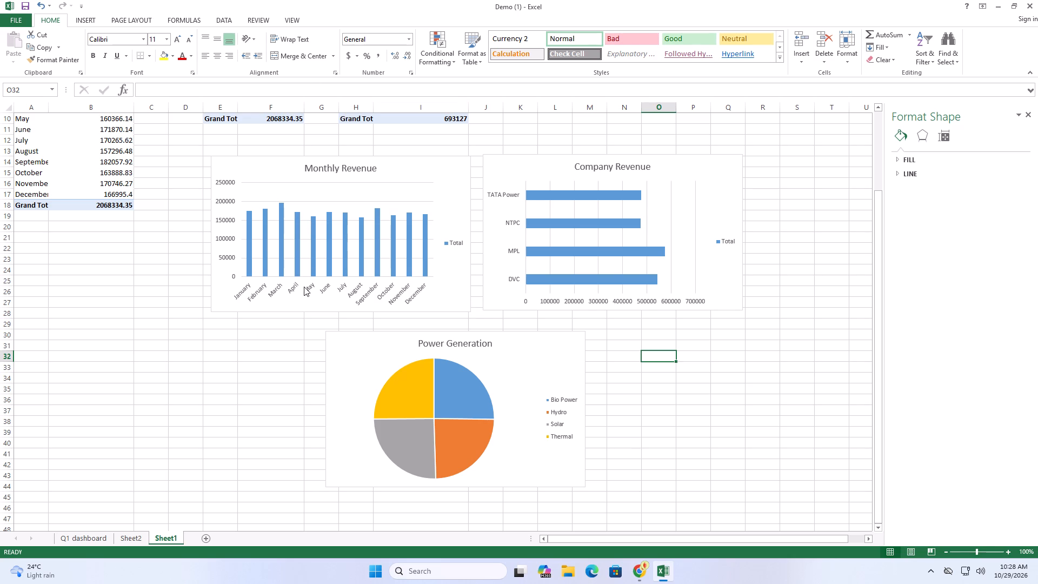
left_click(273, 176)
left_click(332, 18)
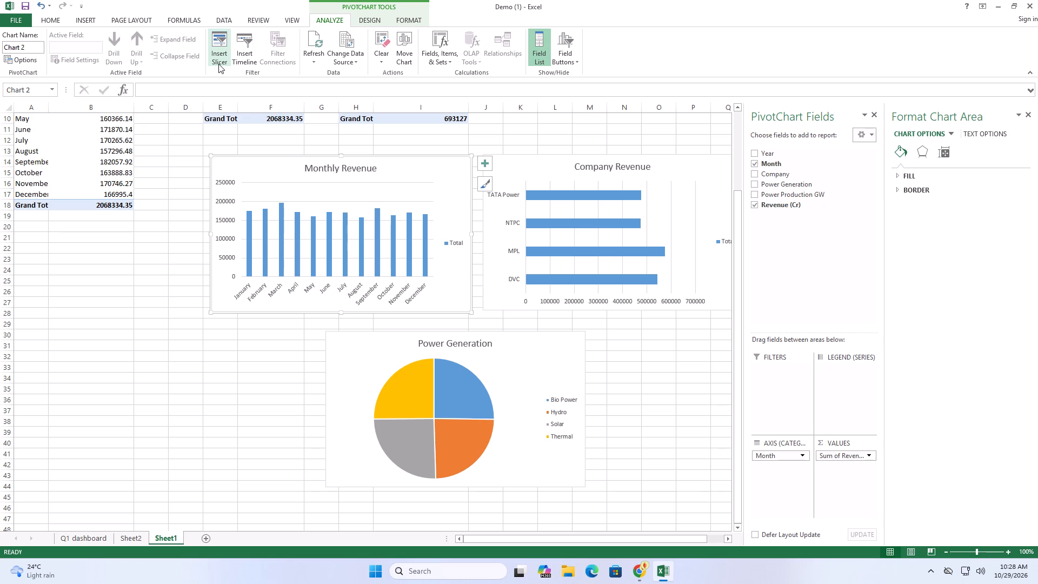
left_click(222, 49)
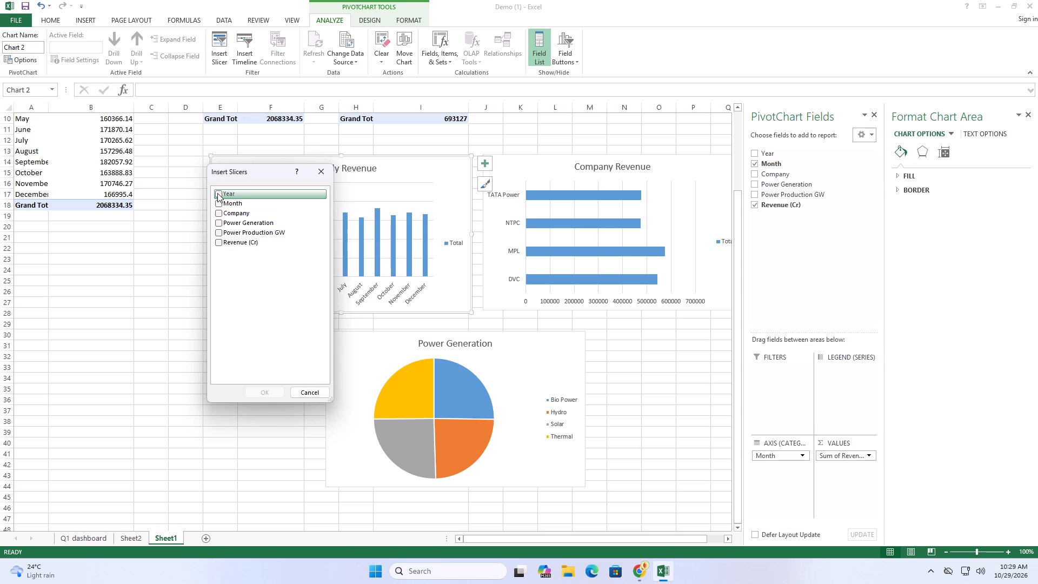
left_click(217, 193)
left_click(219, 203)
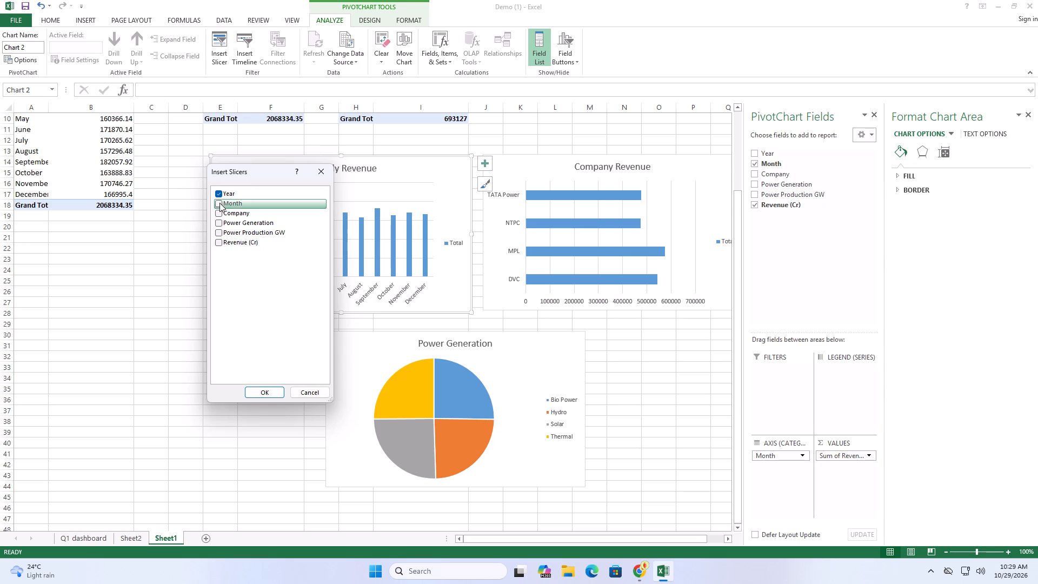
left_click(219, 214)
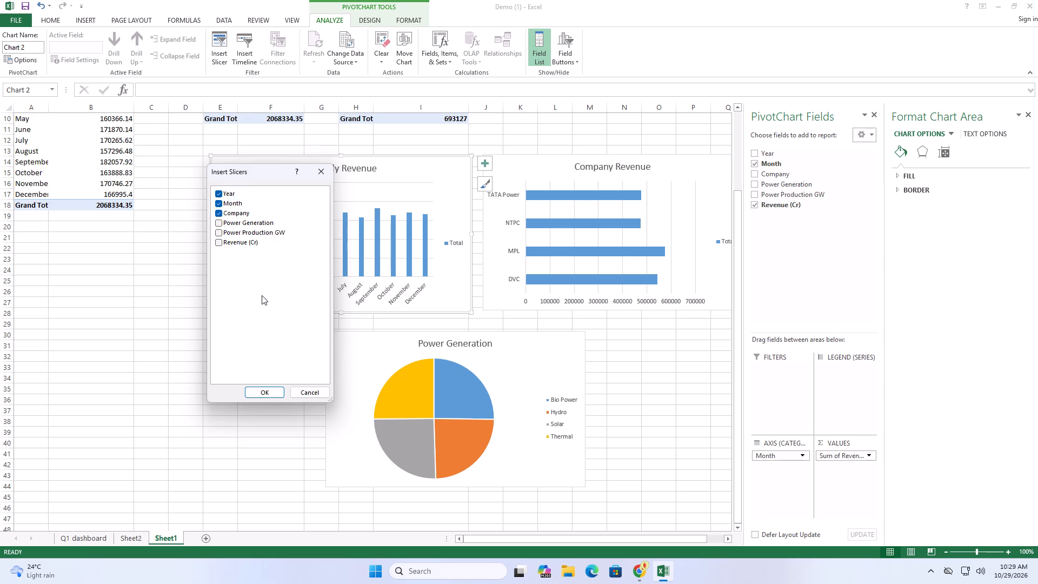
left_click(264, 393)
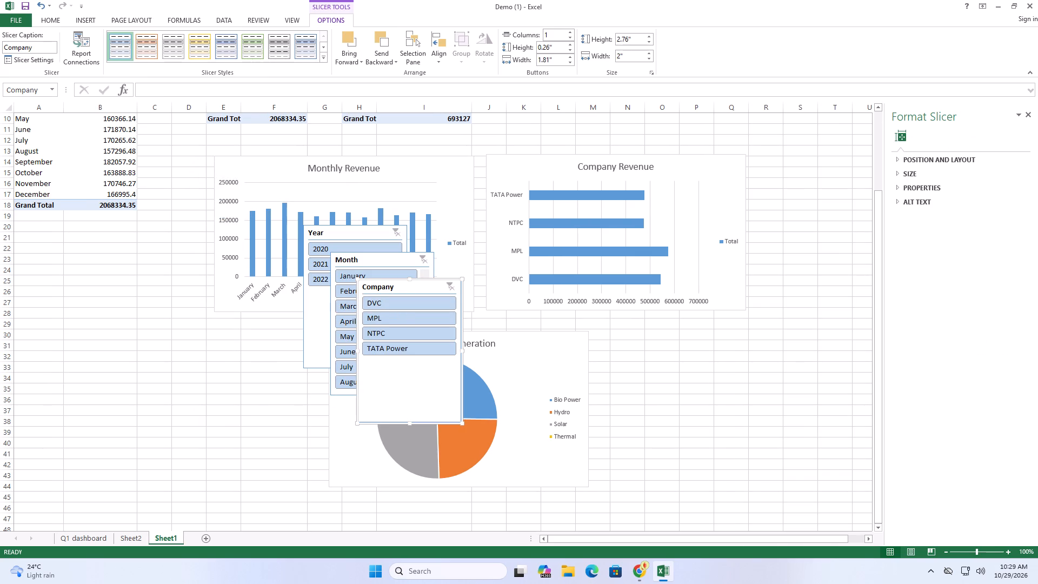
Move the overlapping Company, Month and Year slicers off the charts, keep the Month slicer unfiltered, and deselect them.
left_click_drag(409, 291, 251, 334)
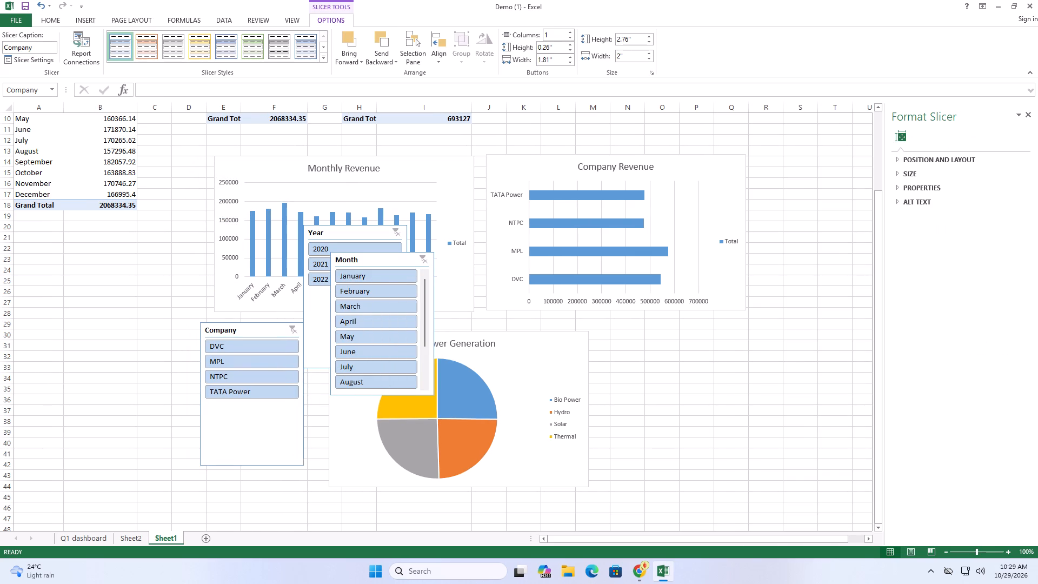
left_click_drag(251, 334, 256, 334)
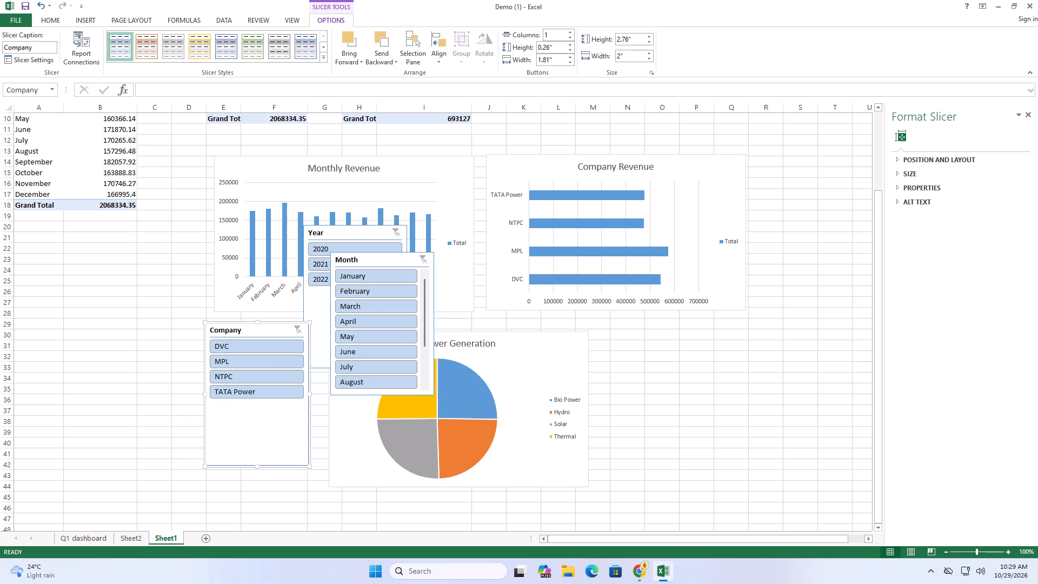
left_click(358, 277)
left_click(358, 278)
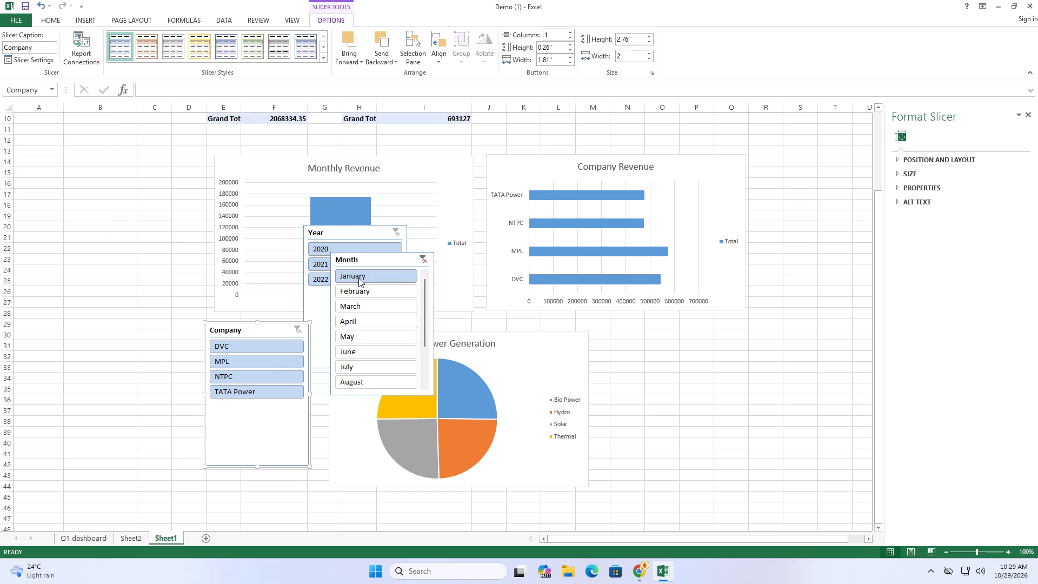
left_click(361, 279)
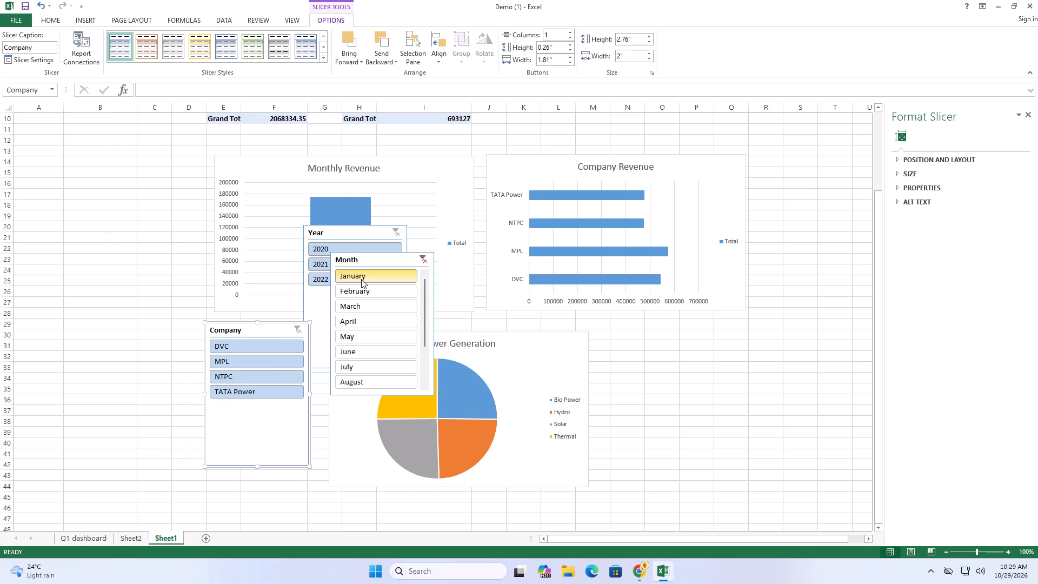
left_click_drag(370, 258, 139, 223)
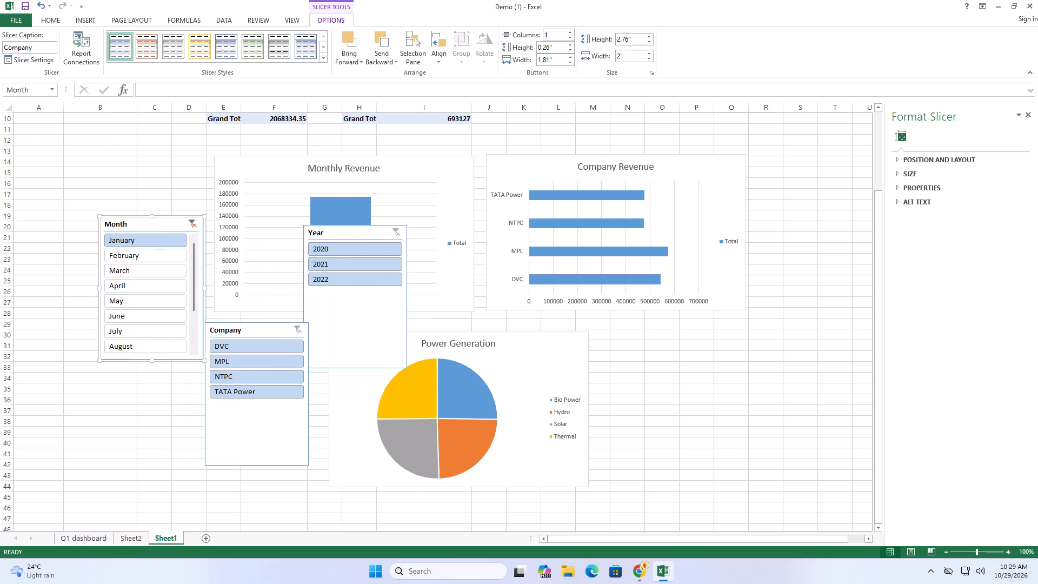
left_click(192, 226)
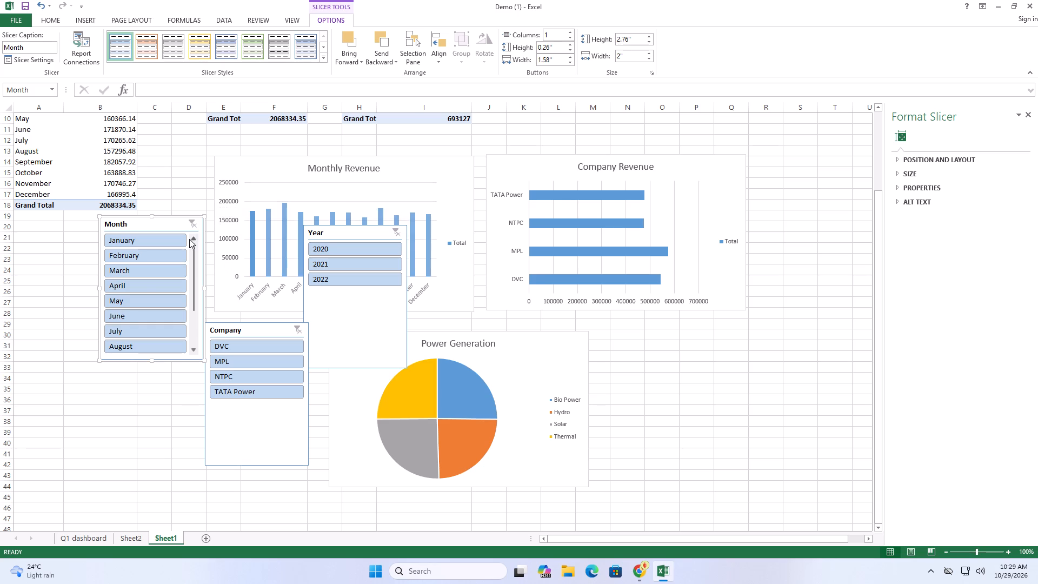
left_click_drag(343, 234, 208, 333)
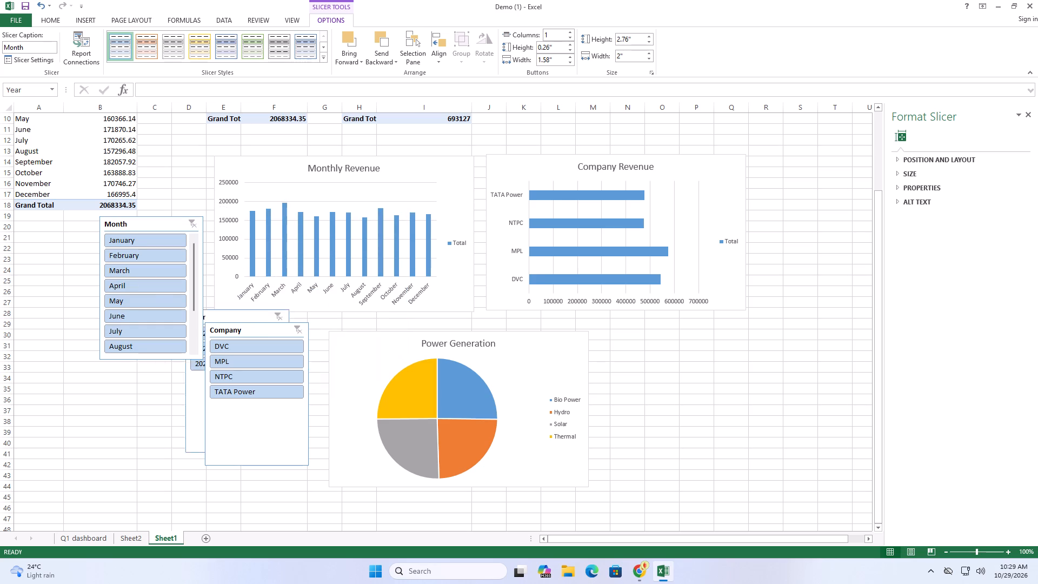
left_click_drag(208, 333, 137, 373)
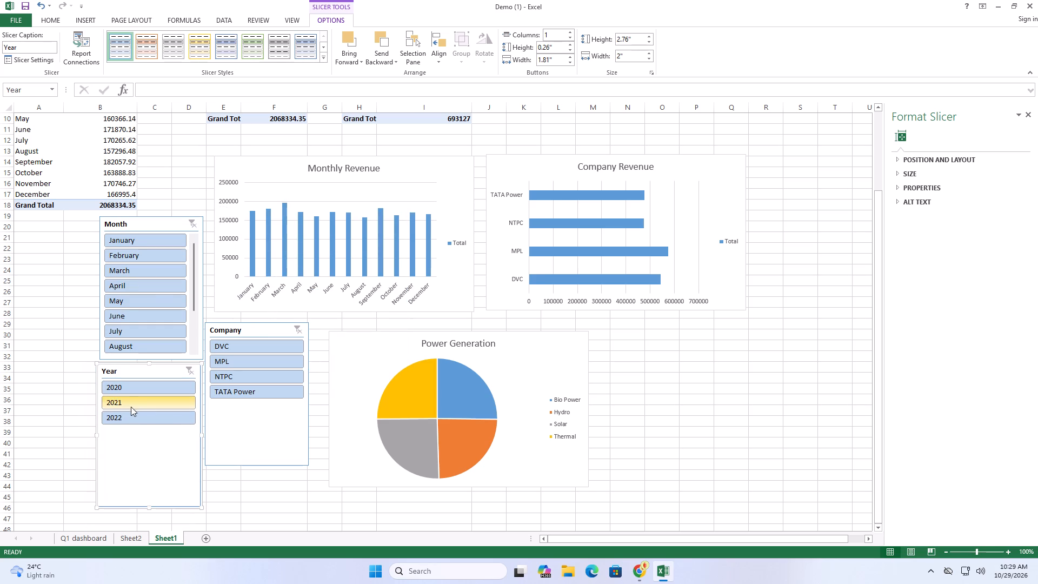
left_click(75, 363)
Shift the Company Revenue and Monthly Revenue charts slightly up, close together and level near row 13.
scroll(75, 363, "up", 1)
scroll(644, 367, "up", 3)
scroll(660, 349, "down", 1)
scroll(663, 348, "up", 1)
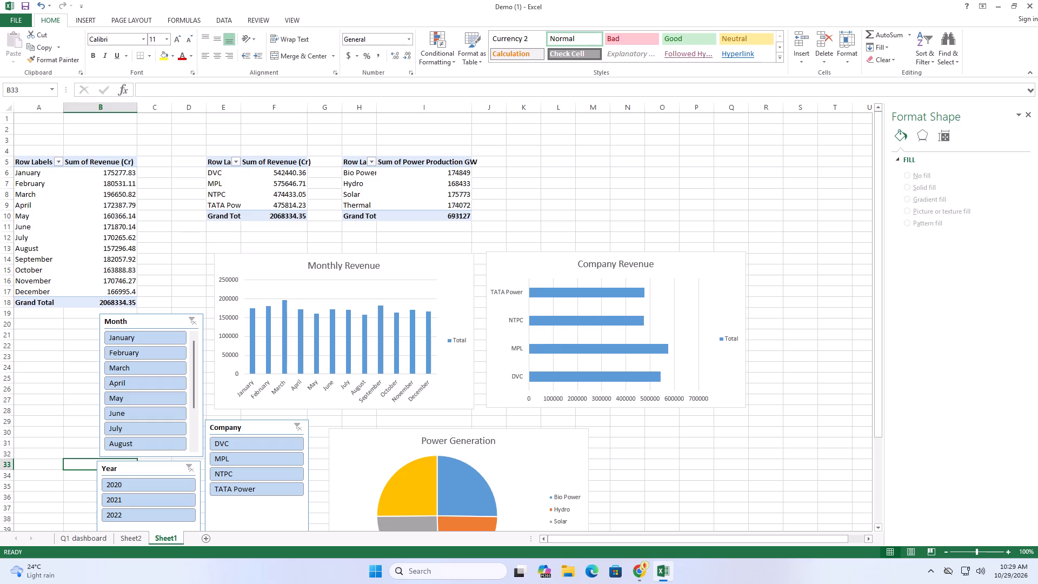
left_click(676, 268)
left_click_drag(676, 268, 663, 263)
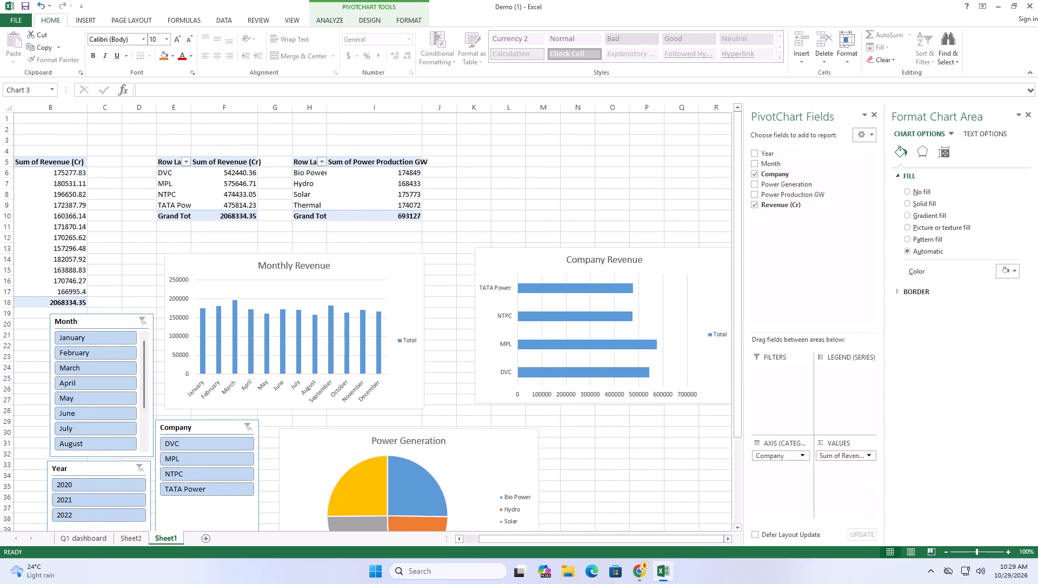
left_click_drag(663, 263, 668, 263)
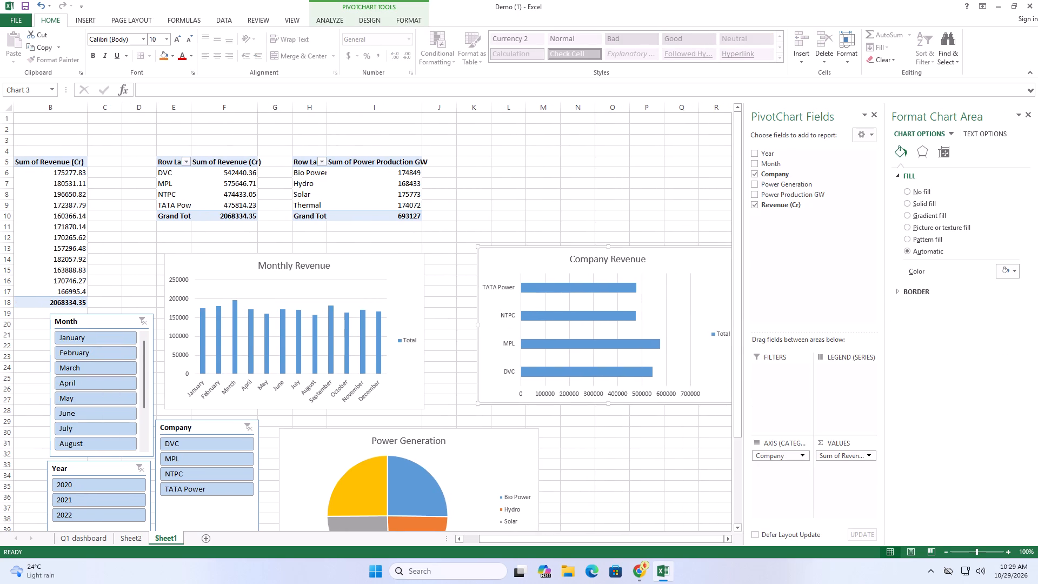
left_click_drag(363, 266, 412, 261)
Place the Month slicer immediately to the left of the Monthly Revenue chart and deselect it.
left_click_drag(108, 328, 149, 297)
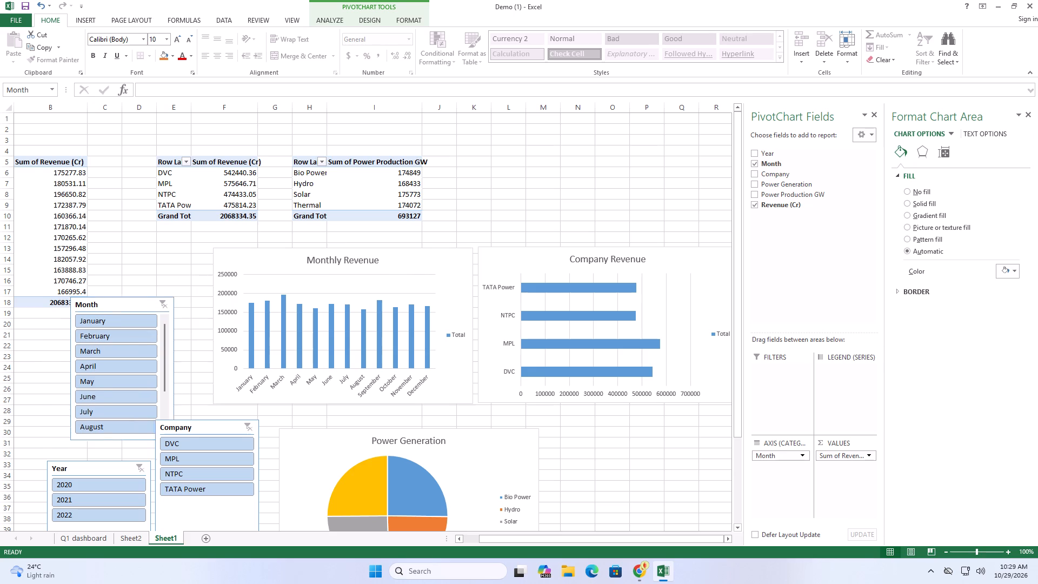
left_click_drag(149, 297, 161, 271)
scroll(265, 315, "down", 1)
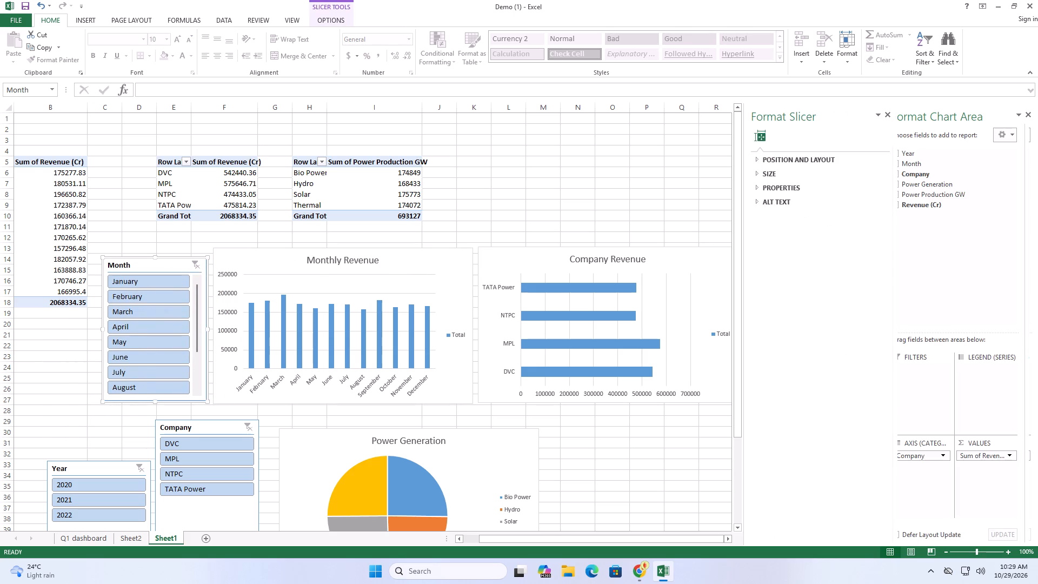
scroll(265, 315, "down", 3)
scroll(281, 351, "up", 2)
left_click(89, 378)
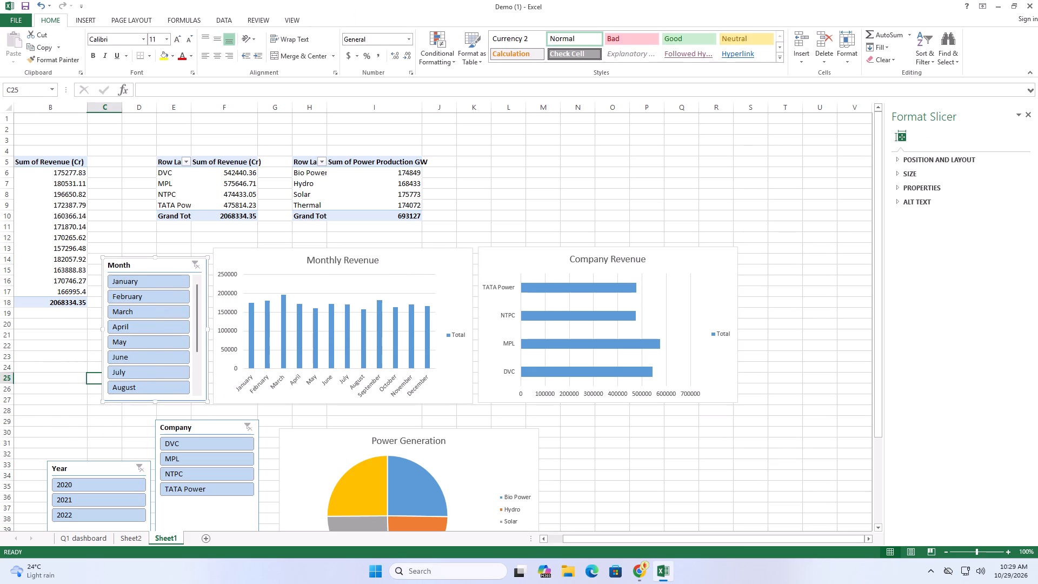
Arrange the Year slicer, Company slicer and Power Generation chart in one row beneath the revenue charts, starting around row 29.
scroll(89, 378, "up", 2)
scroll(89, 378, "down", 5)
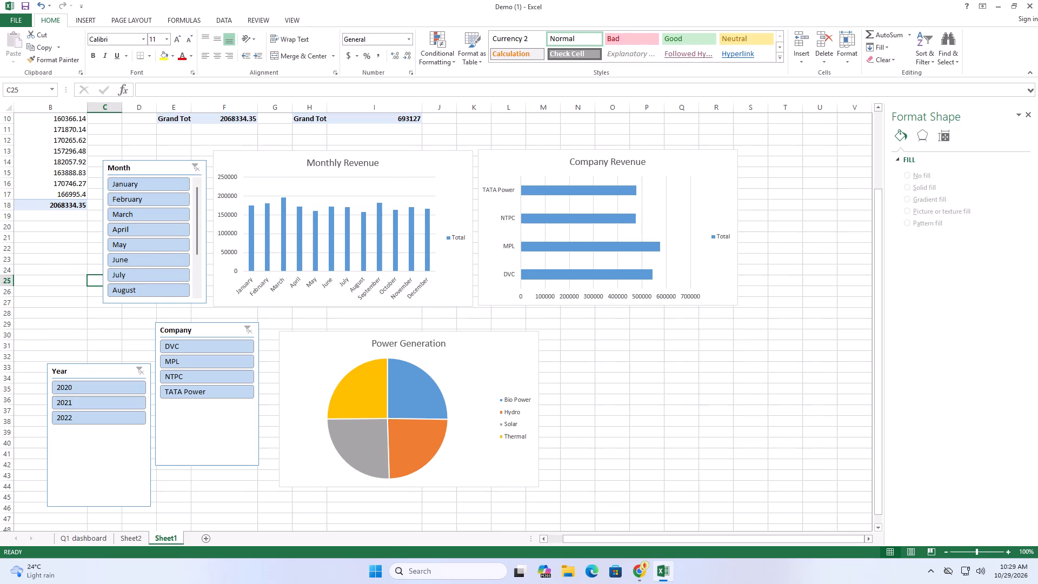
left_click_drag(101, 374, 88, 333)
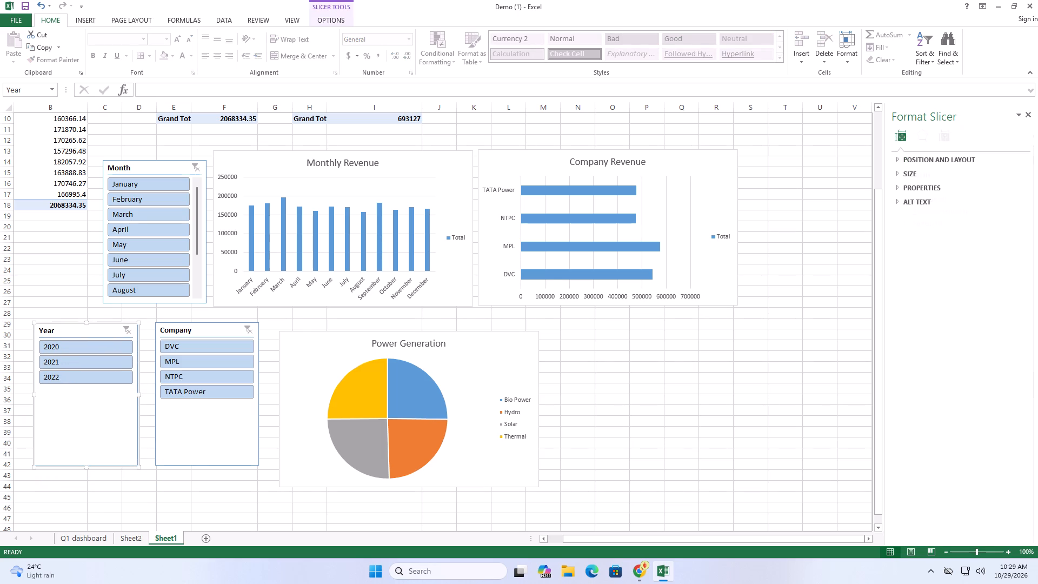
left_click_drag(446, 355, 553, 346)
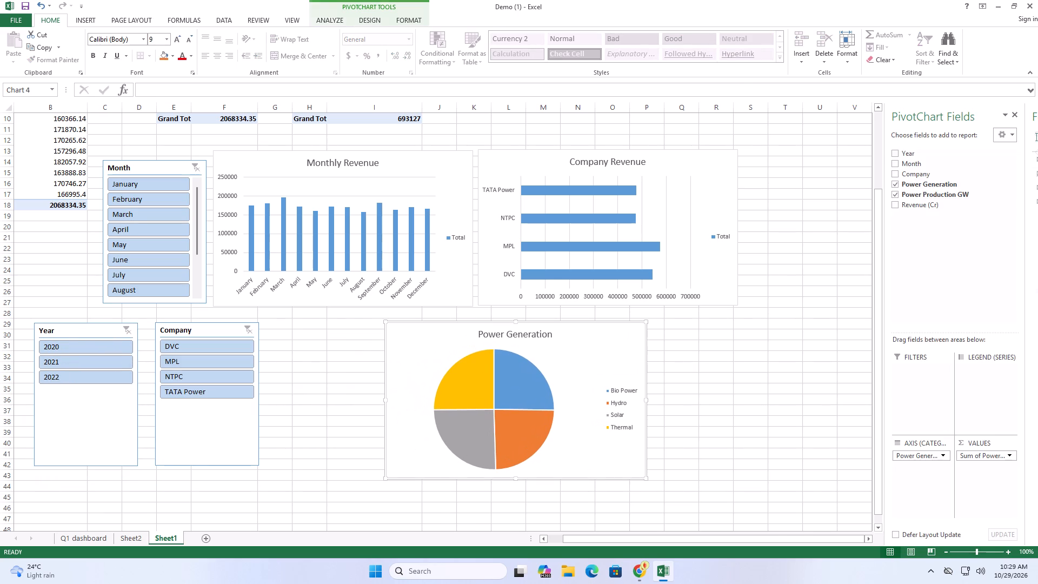
left_click_drag(207, 330, 320, 332)
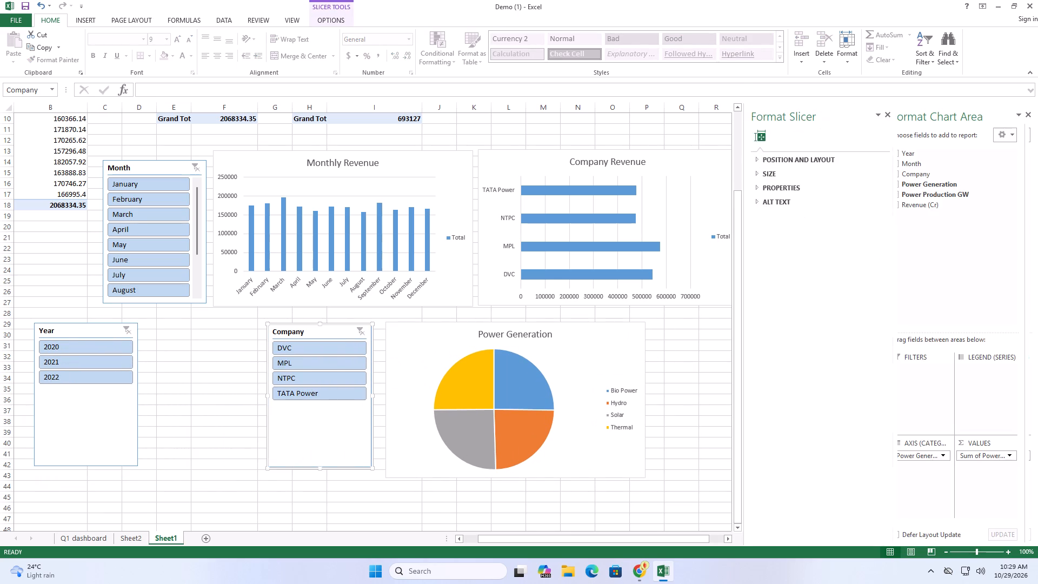
left_click_drag(88, 332, 201, 334)
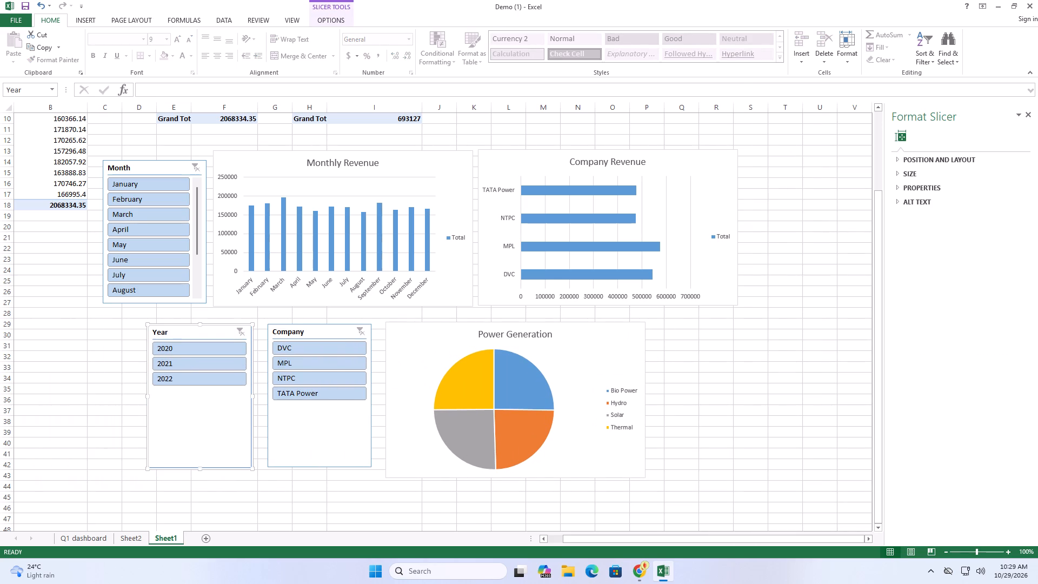
Add a new worksheet after Sheet1 and hide its gridlines in Normal view.
scroll(64, 346, "up", 5)
left_click(204, 541)
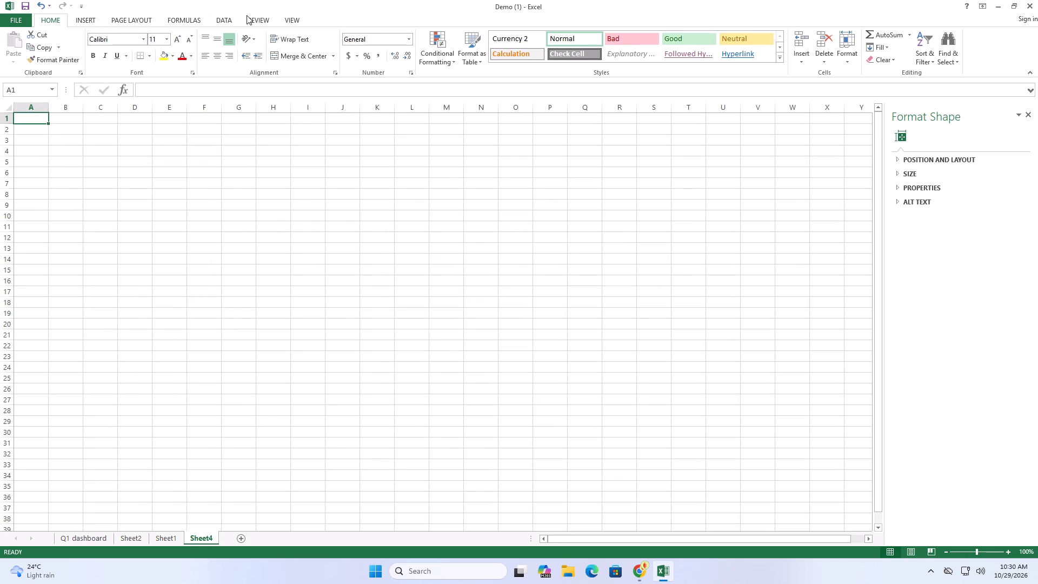
left_click(296, 21)
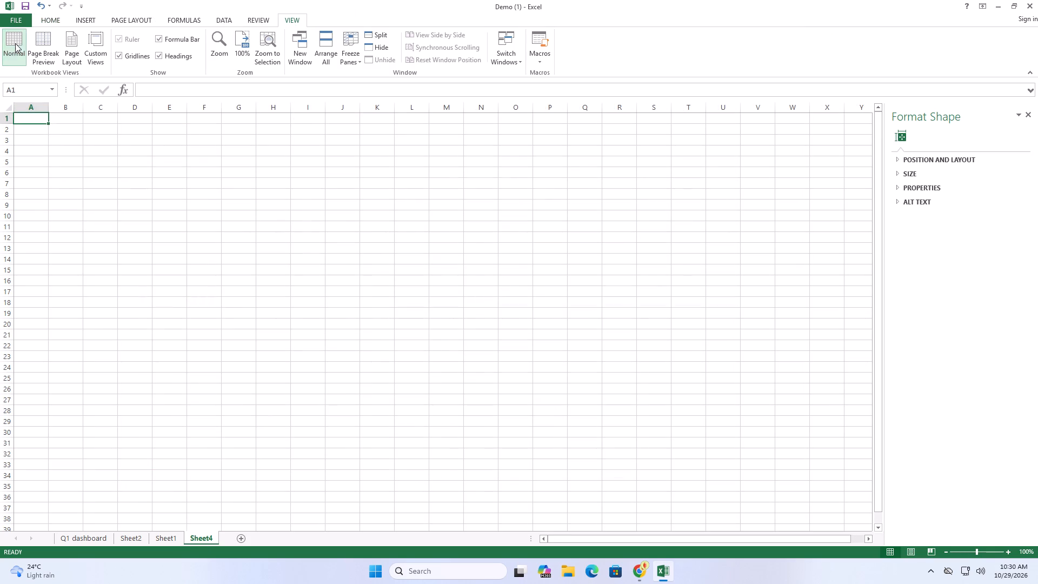
left_click(15, 43)
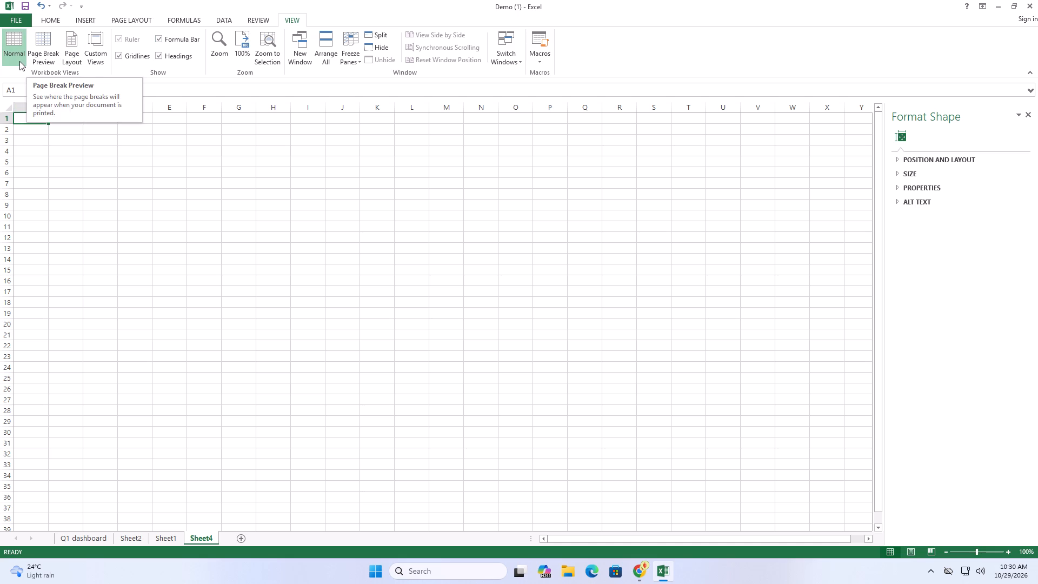
left_click(119, 56)
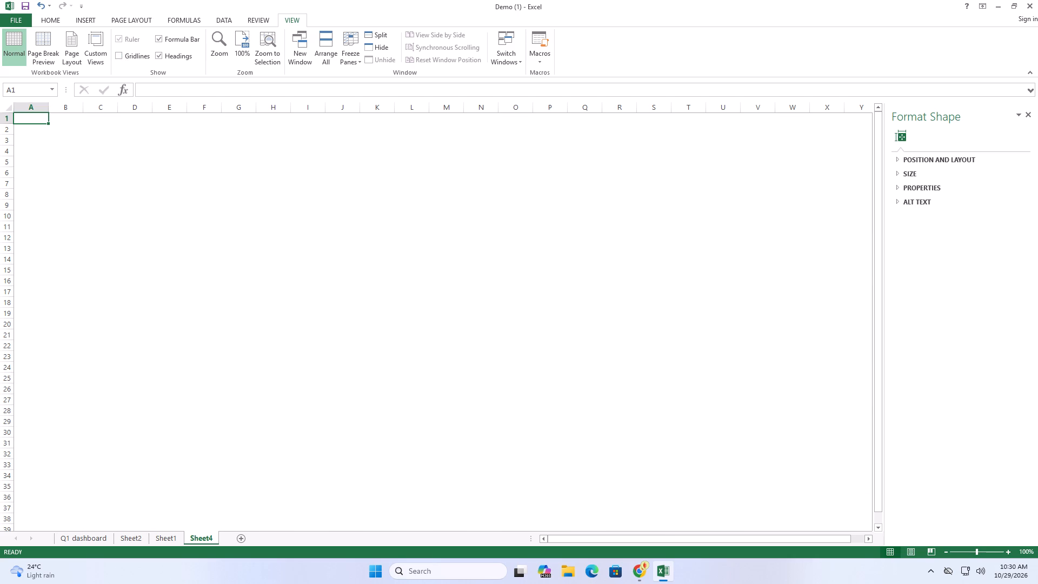
Copy the Month slicer from Sheet1 into the new blank worksheet, around column G, row 20.
left_click(165, 537)
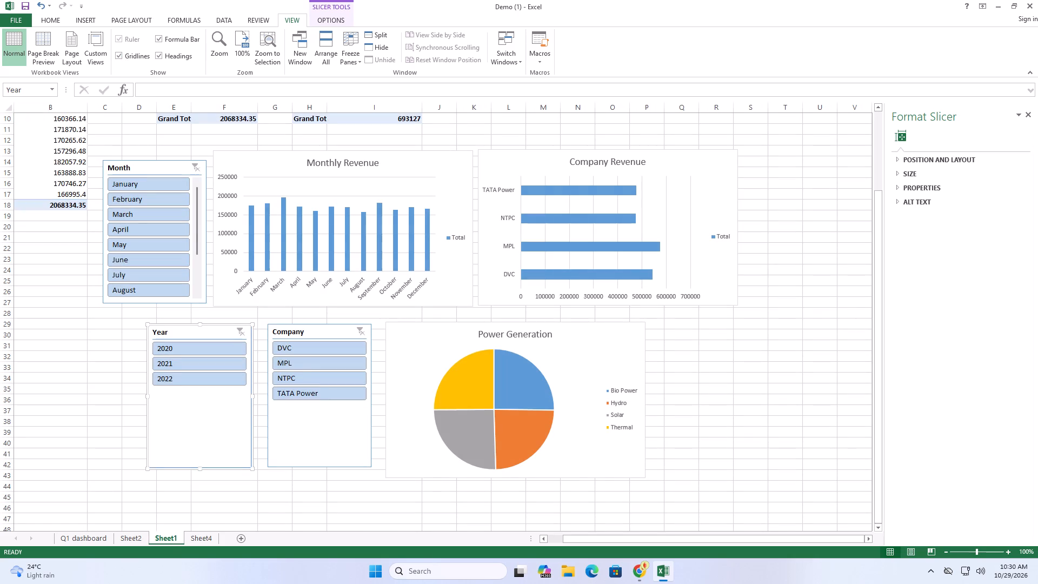
left_click_drag(700, 488, 142, 206)
right_click(142, 206)
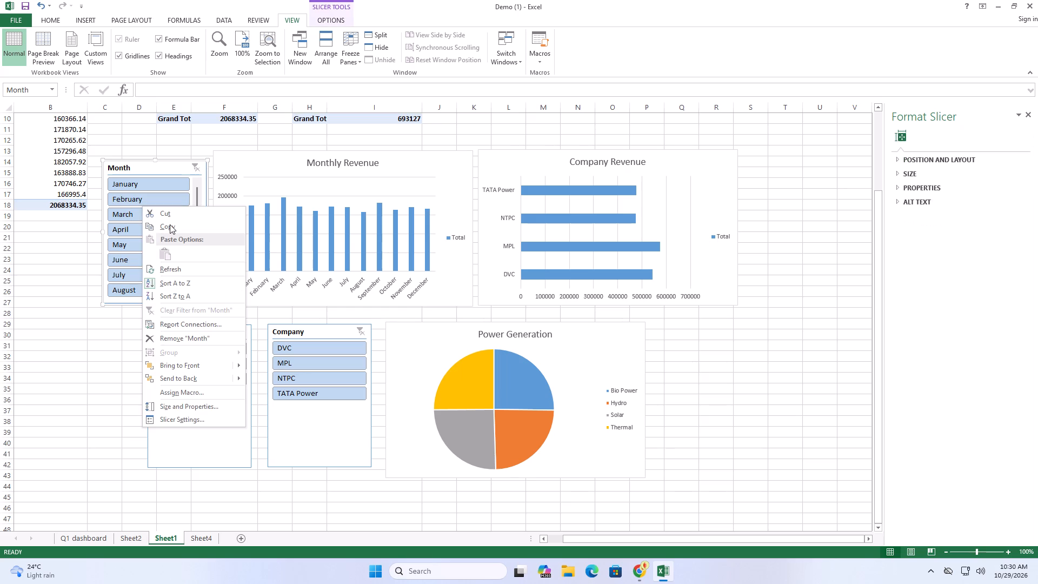
left_click(170, 224)
left_click(199, 546)
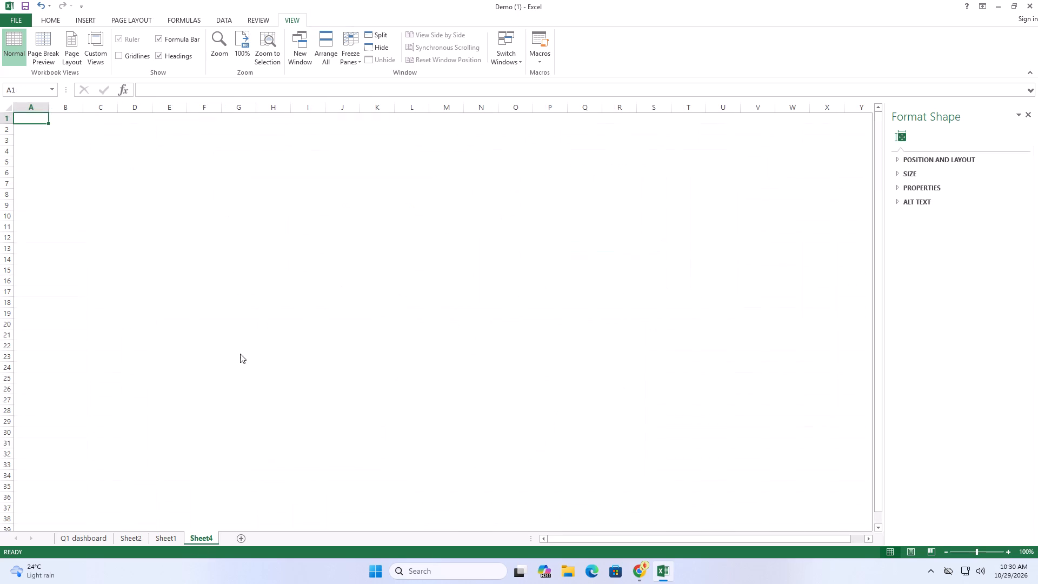
left_click(250, 324)
key("ctrl+v")
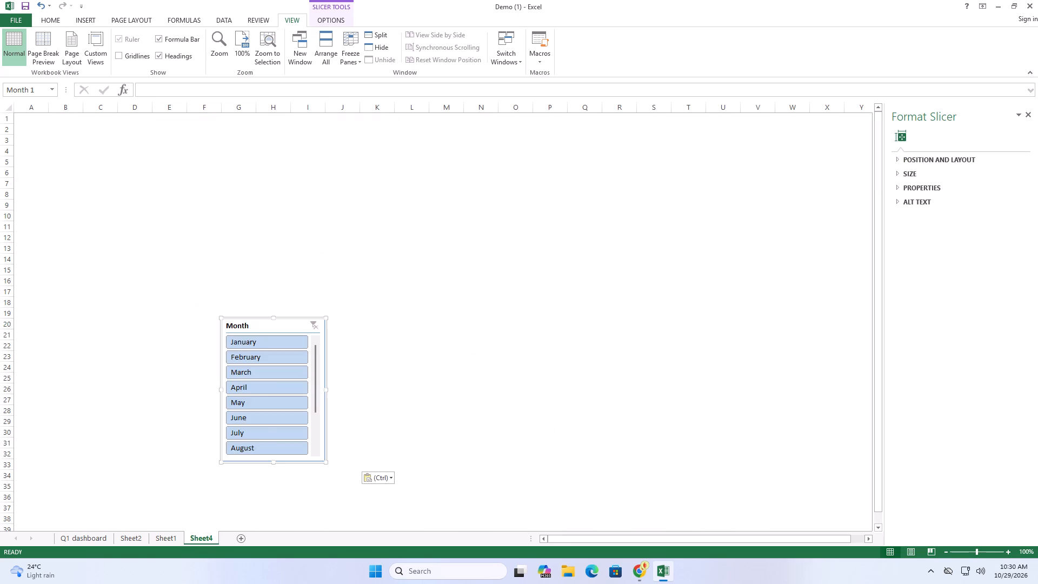
Move the Month slicer on Sheet4 to around column B, row 3, and deselect it.
scroll(258, 318, "down", 2)
scroll(269, 321, "up", 2)
left_click_drag(269, 321, 190, 167)
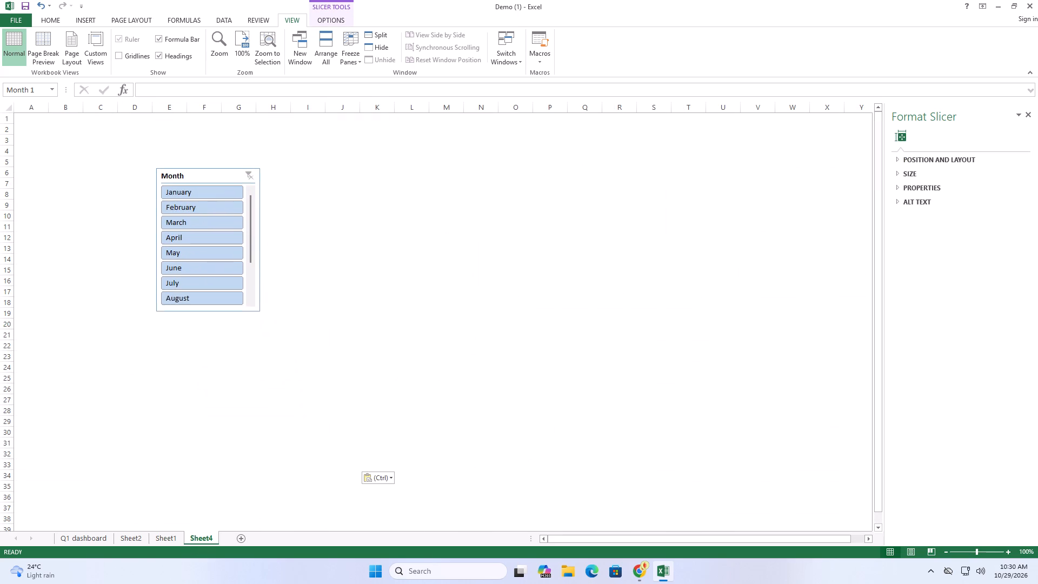
left_click_drag(190, 167, 105, 139)
left_click(273, 209)
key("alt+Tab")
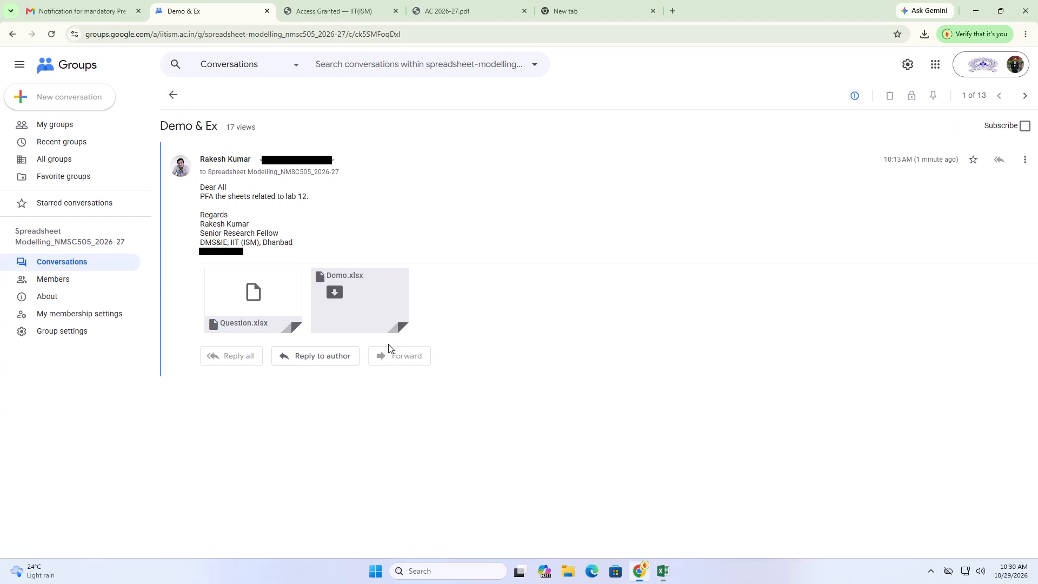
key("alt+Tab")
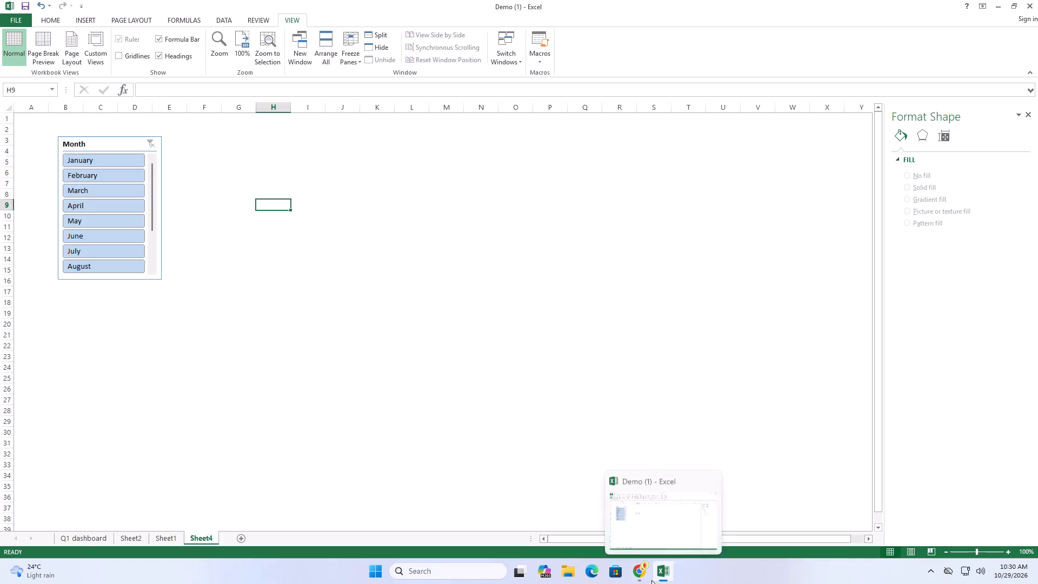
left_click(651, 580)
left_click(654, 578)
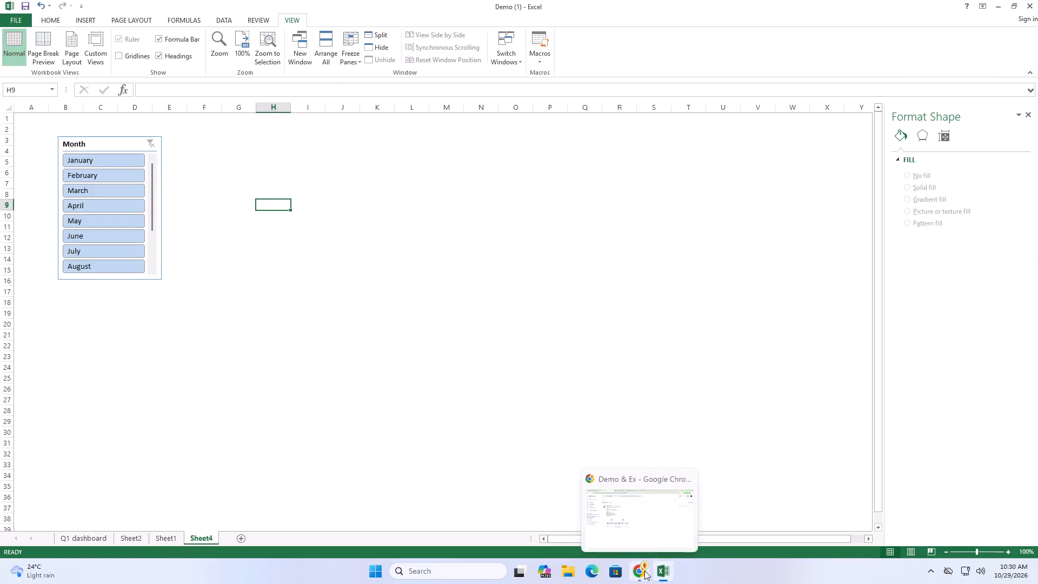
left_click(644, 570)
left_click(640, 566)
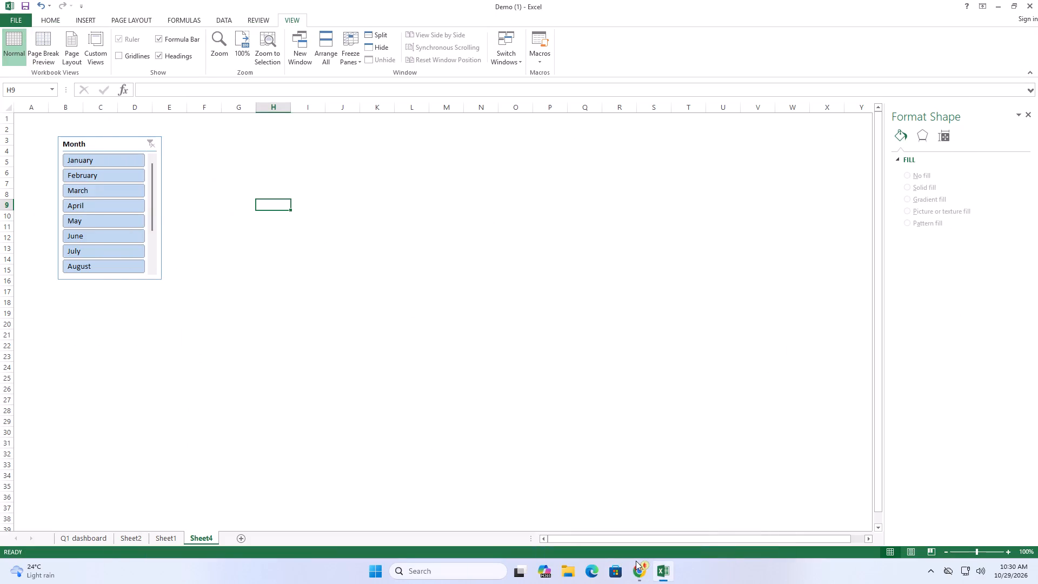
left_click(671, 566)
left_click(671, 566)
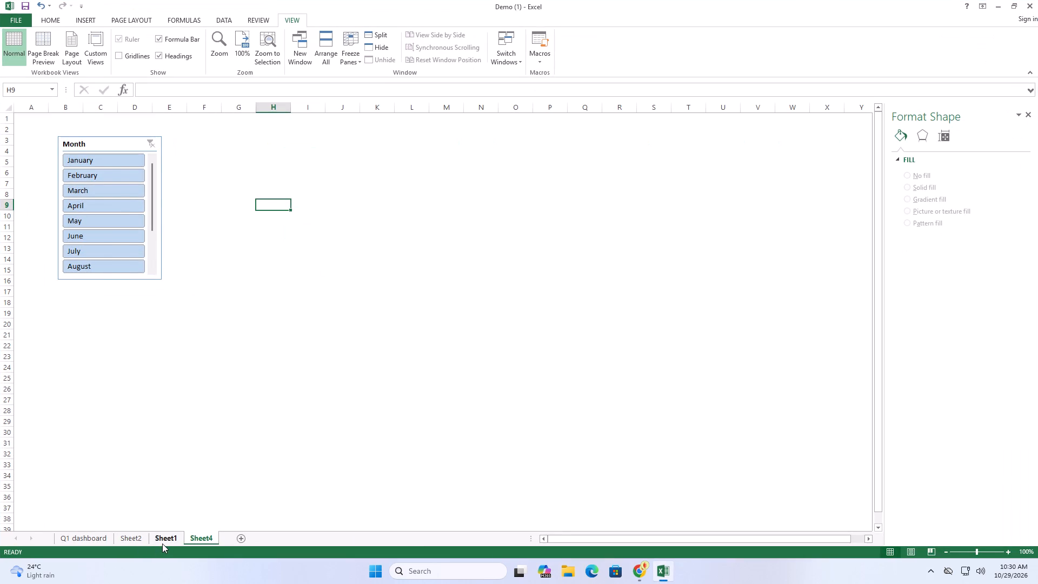
Copy the Company slicer from Sheet1 into Sheet4 and place it just beneath the Month slicer, around row 17.
left_click(162, 543)
left_click(318, 331)
right_click(318, 331)
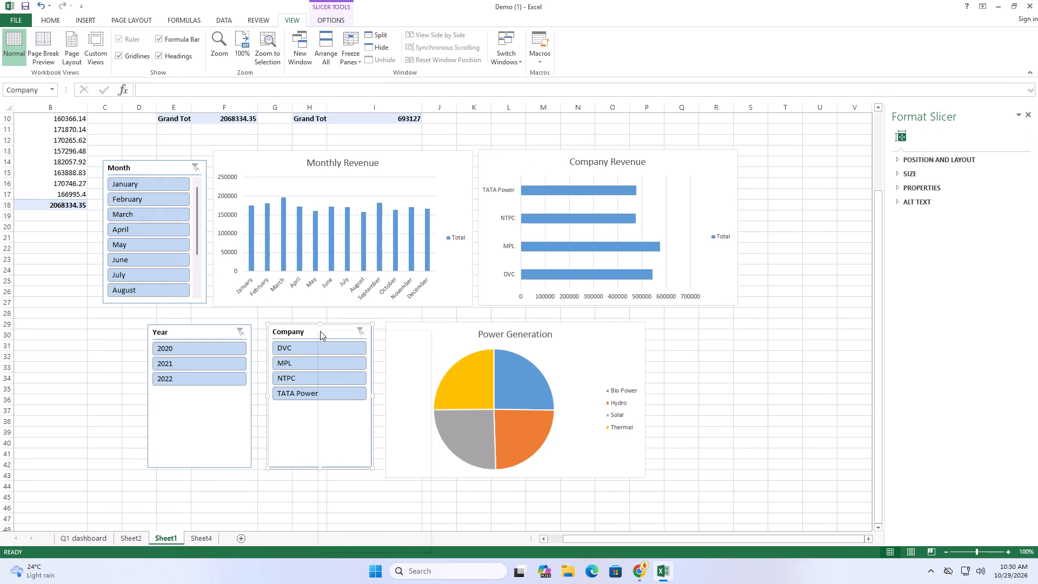
left_click(352, 354)
left_click(204, 541)
left_click(205, 347)
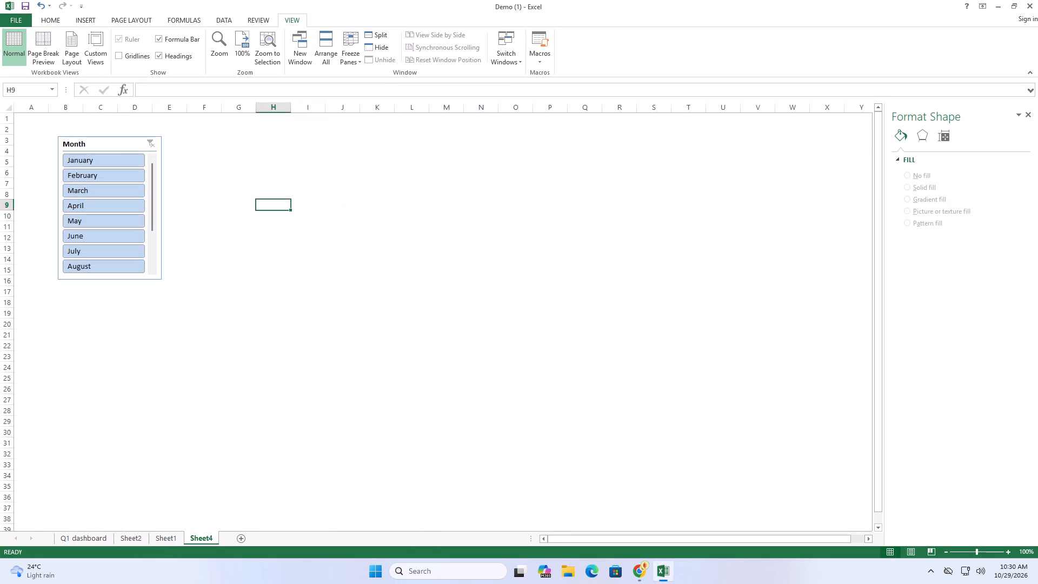
key("ctrl+v")
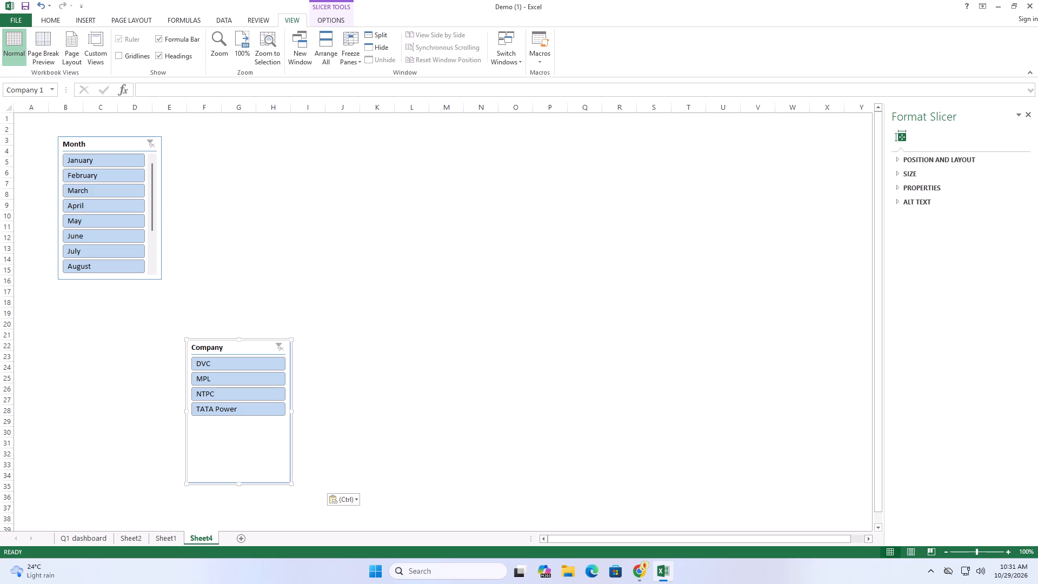
left_click_drag(240, 349, 99, 312)
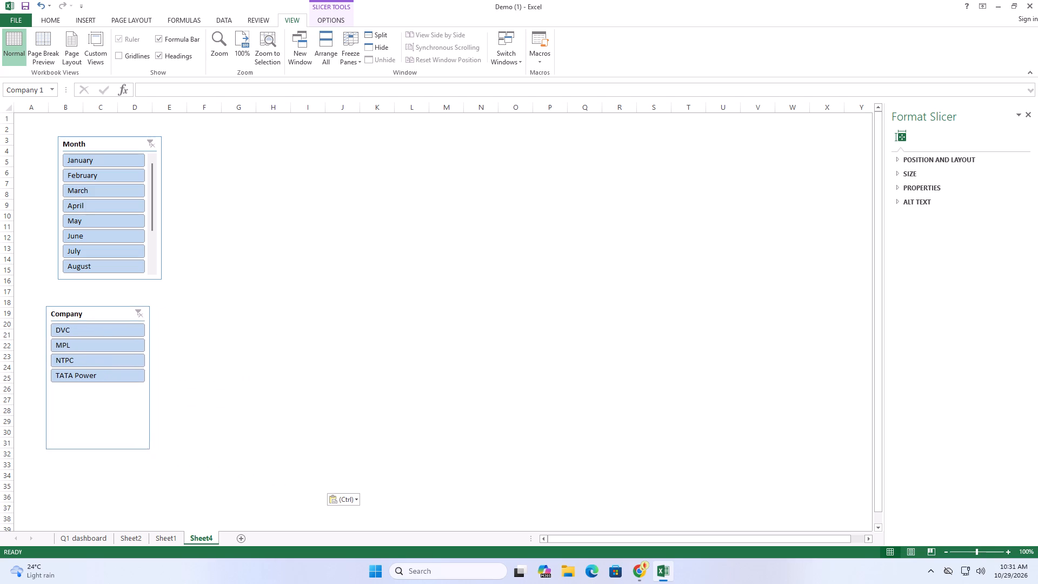
left_click_drag(99, 312, 101, 305)
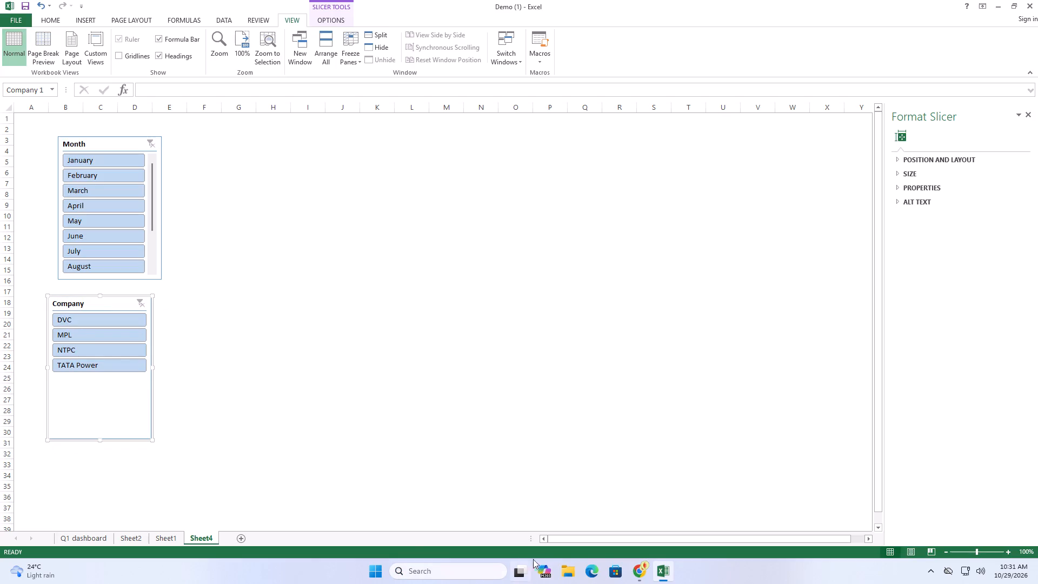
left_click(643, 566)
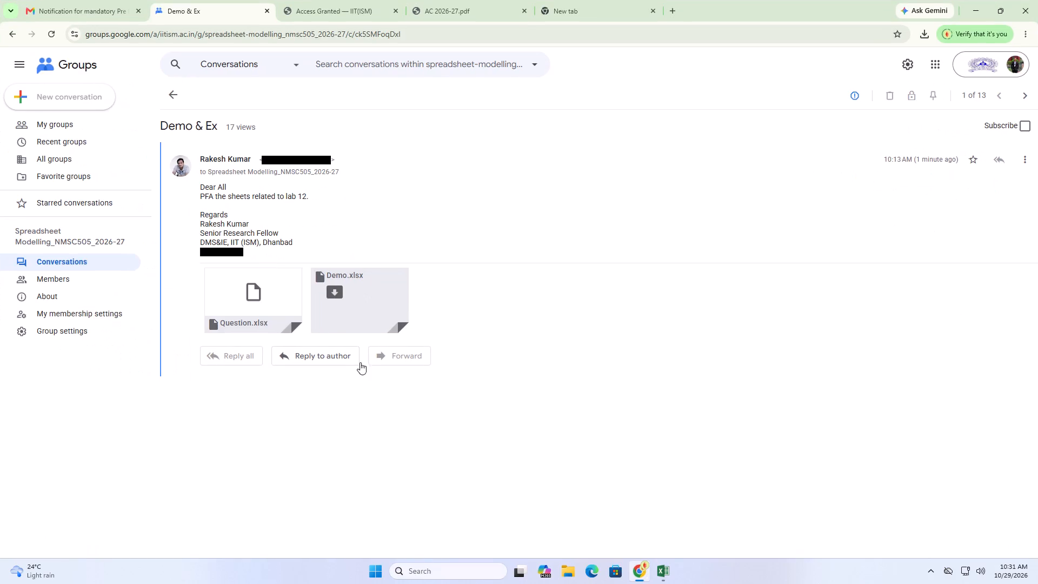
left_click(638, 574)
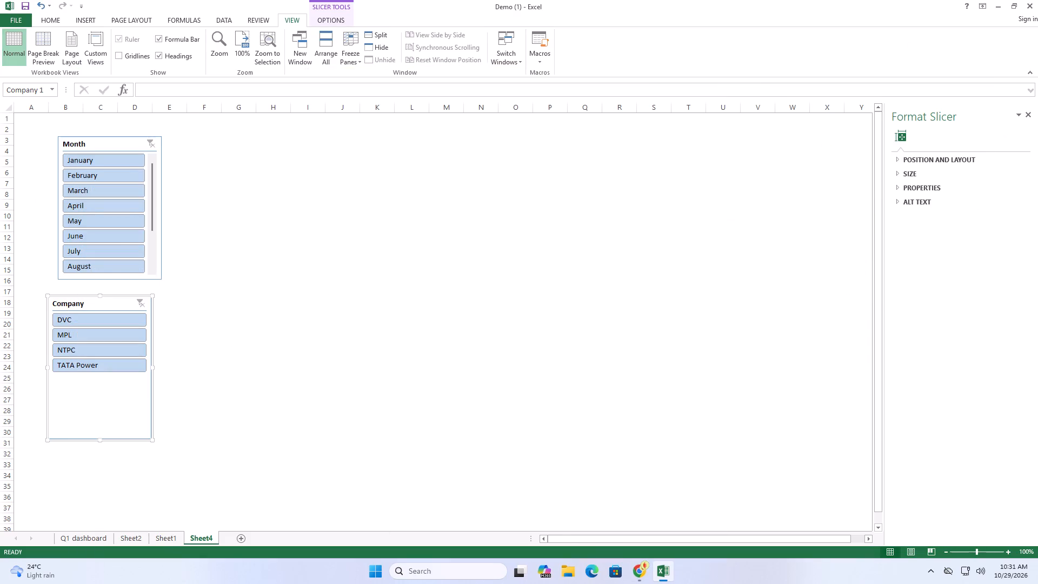
Copy the Monthly Revenue chart from Sheet1 into Sheet4 and place it beside the Month slicer, starting around column F, row 4.
left_click(165, 539)
left_click(411, 170)
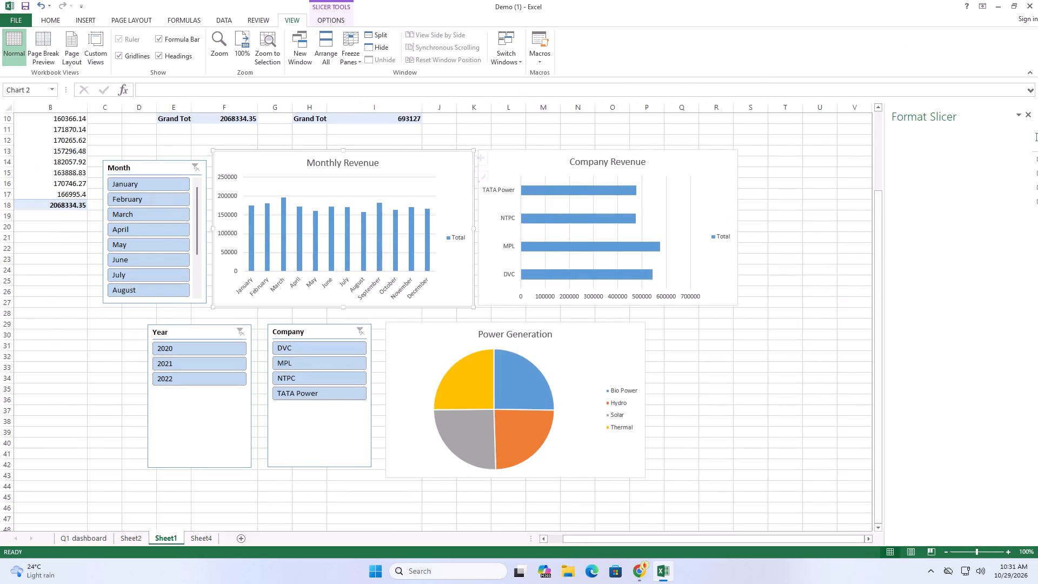
right_click(411, 170)
left_click(438, 207)
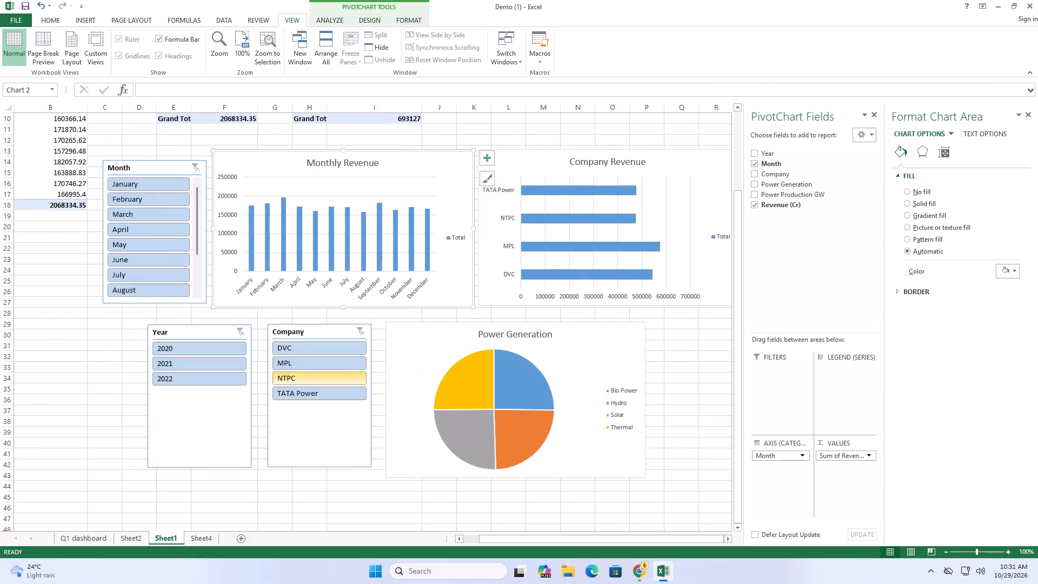
left_click(198, 539)
left_click(280, 195)
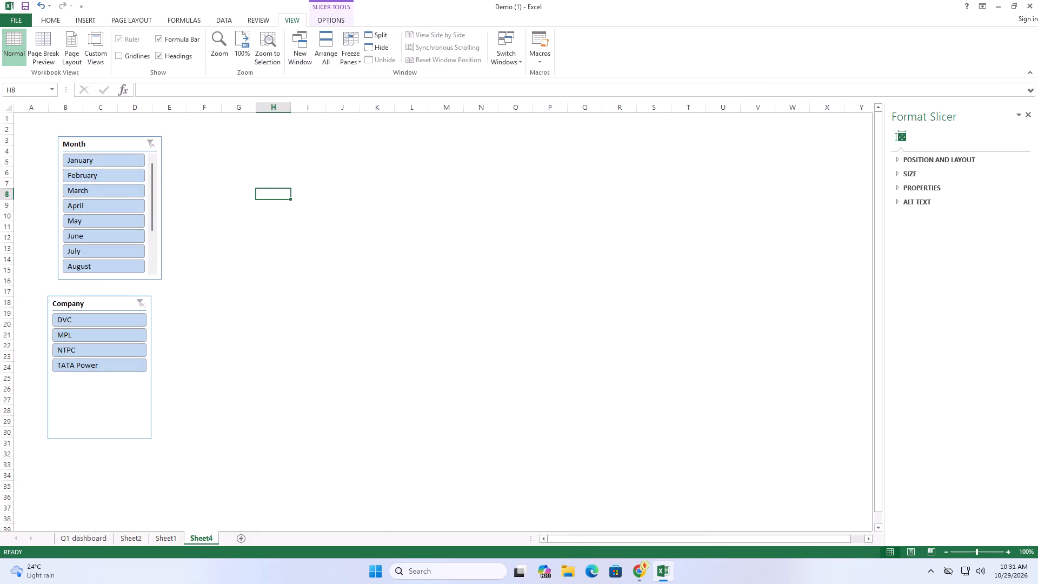
key("ctrl+v")
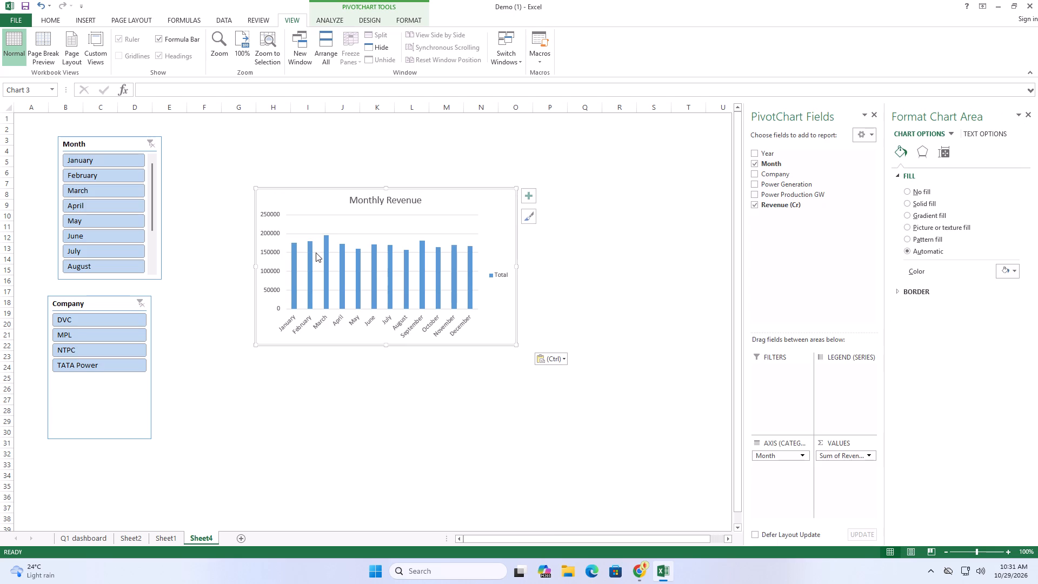
left_click_drag(335, 208, 268, 168)
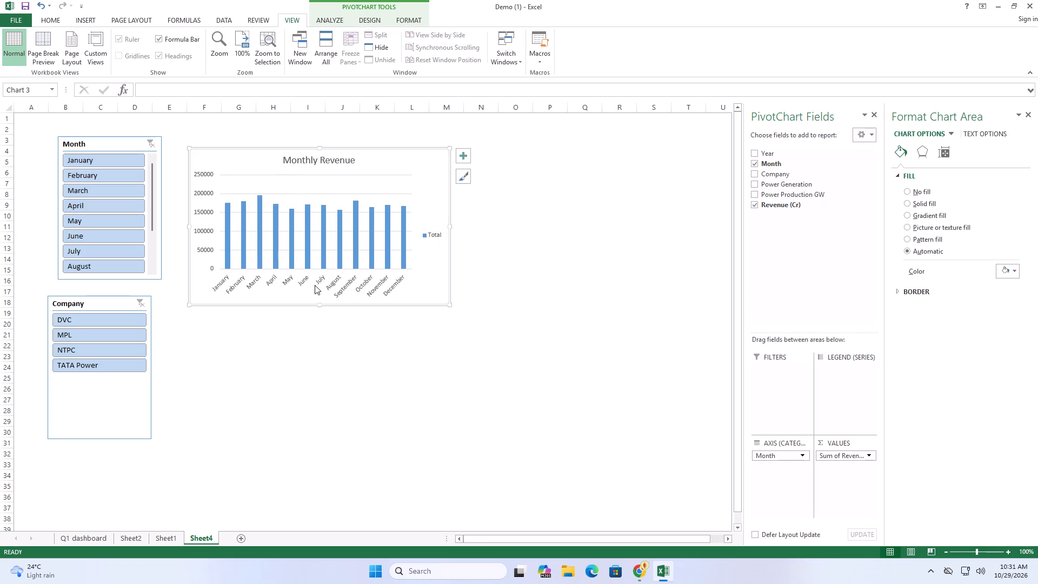
Copy the Company Revenue chart from Sheet1 into Sheet4 and align it beside the Monthly Revenue chart, starting around column N, row 4.
left_click(164, 540)
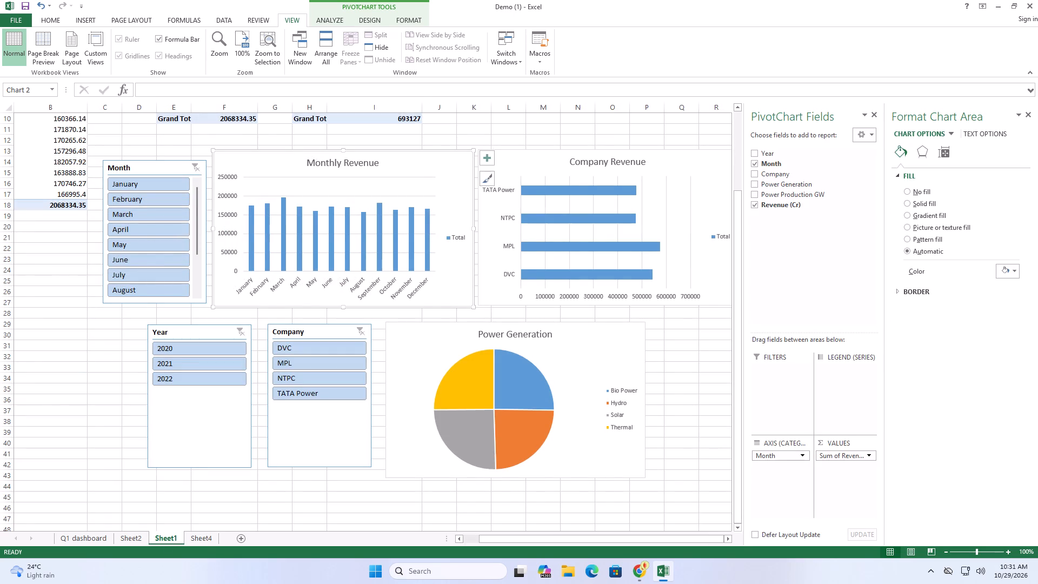
left_click(678, 185)
right_click(678, 185)
left_click(662, 169)
left_click(661, 168)
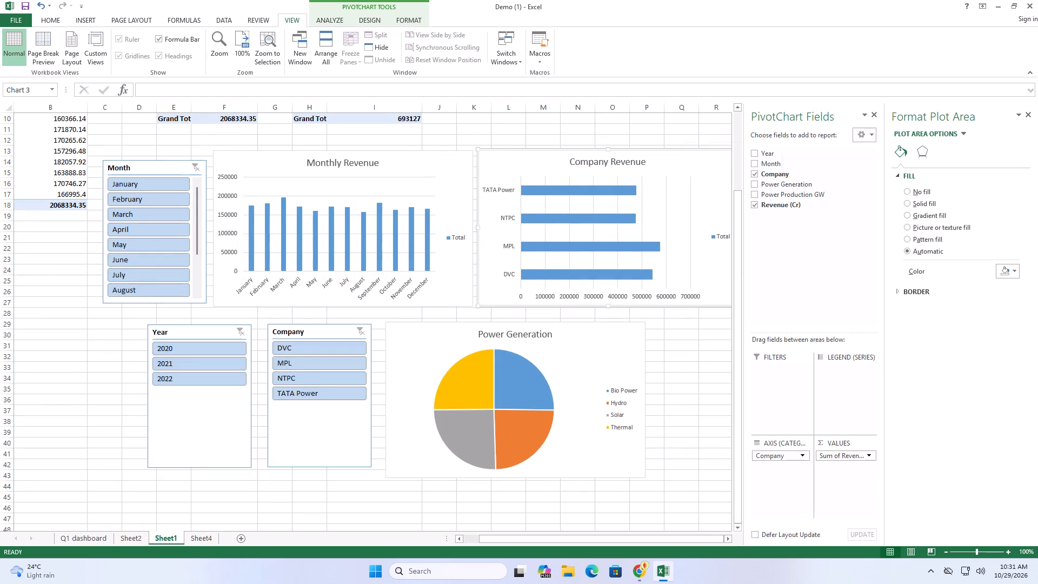
right_click(661, 168)
left_click(682, 201)
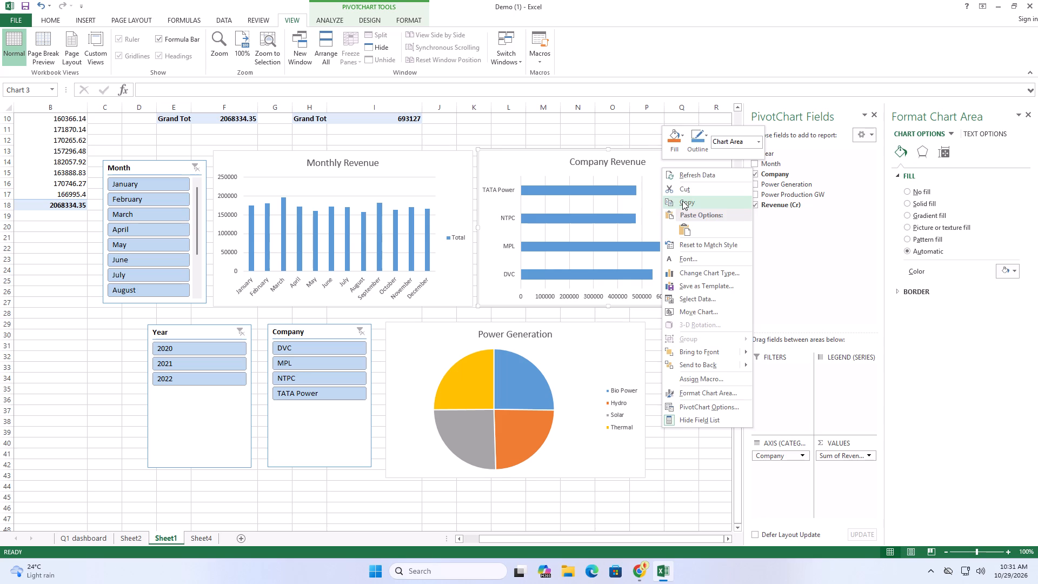
left_click(198, 539)
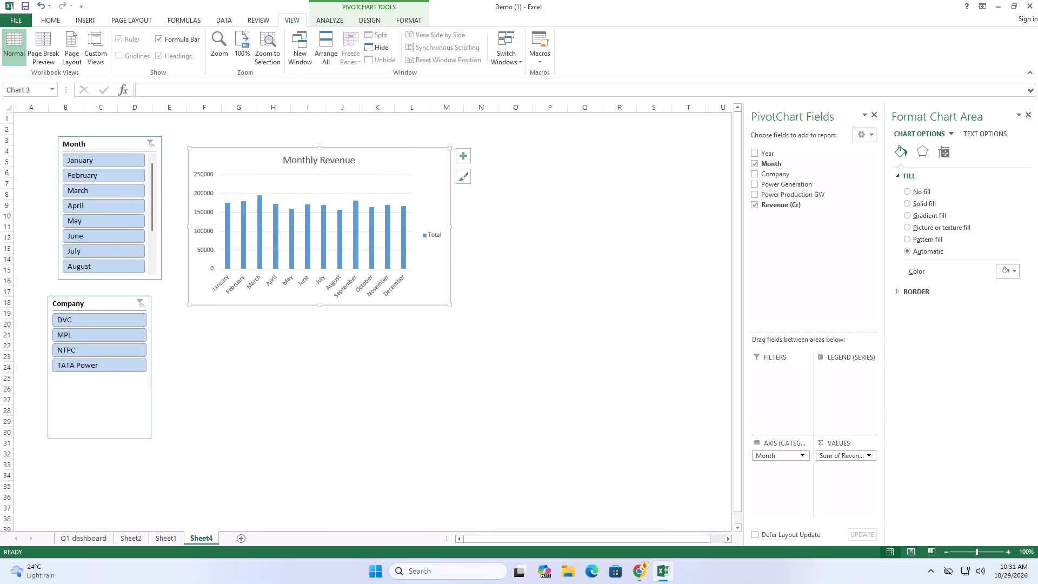
left_click(556, 185)
key("ctrl+v")
left_click_drag(579, 196, 574, 188)
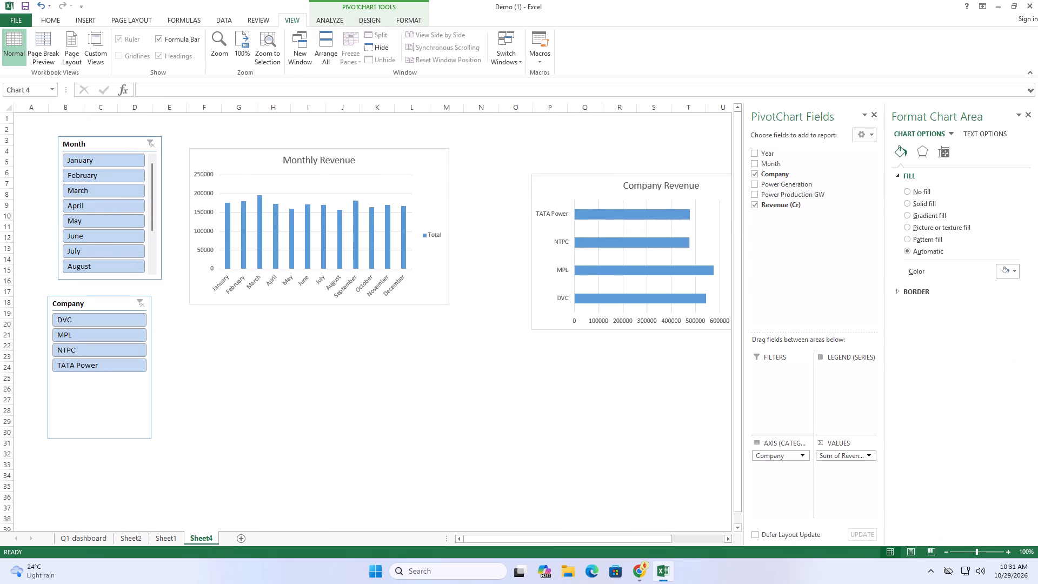
left_click_drag(574, 188, 514, 168)
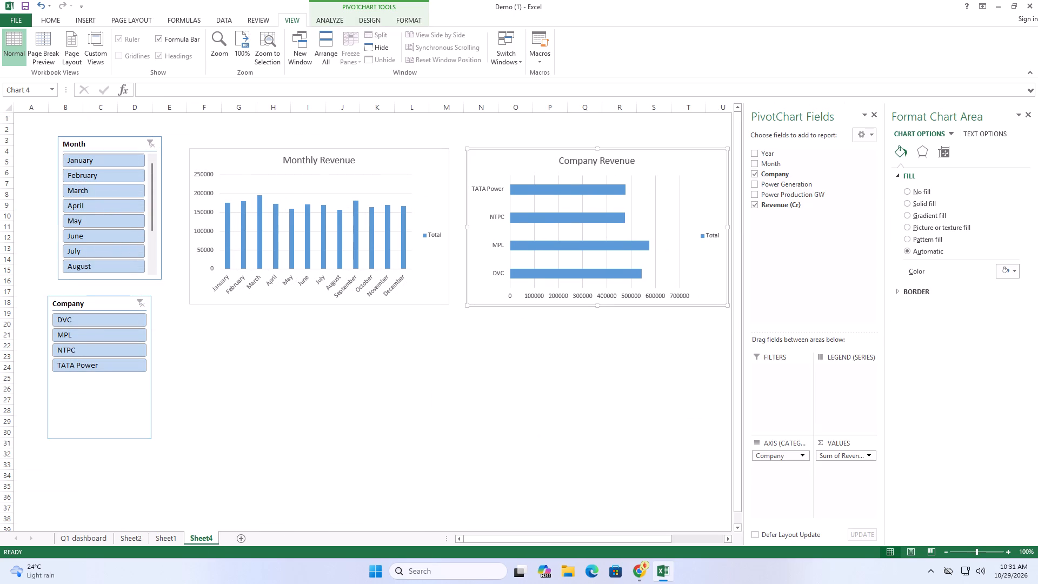
Copy the Year slicer from Sheet1 into Sheet4 and place it beneath the Monthly Revenue chart, around column F, row 20.
left_click(161, 538)
left_click(207, 411)
right_click(201, 400)
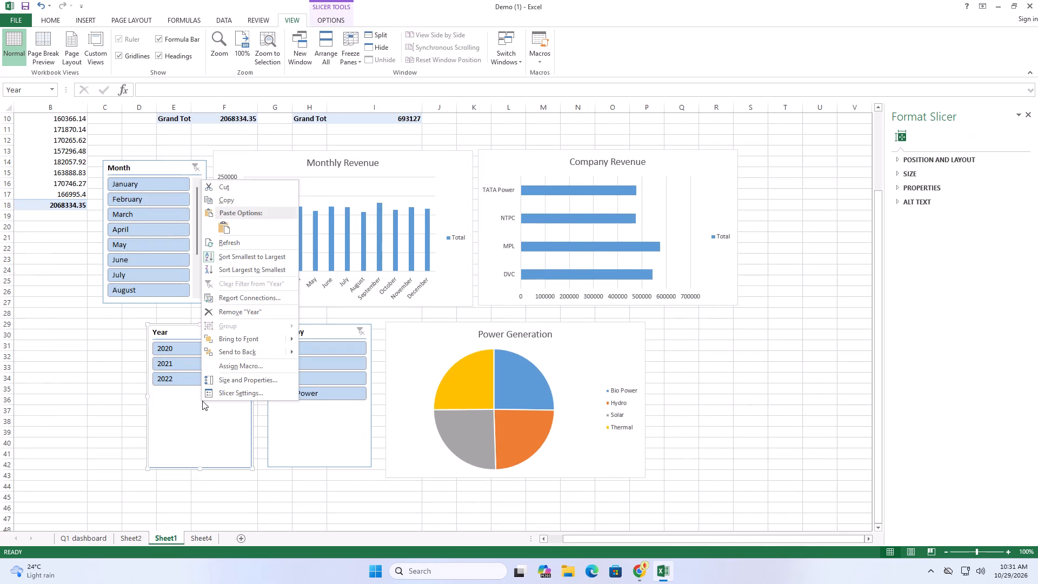
left_click(224, 201)
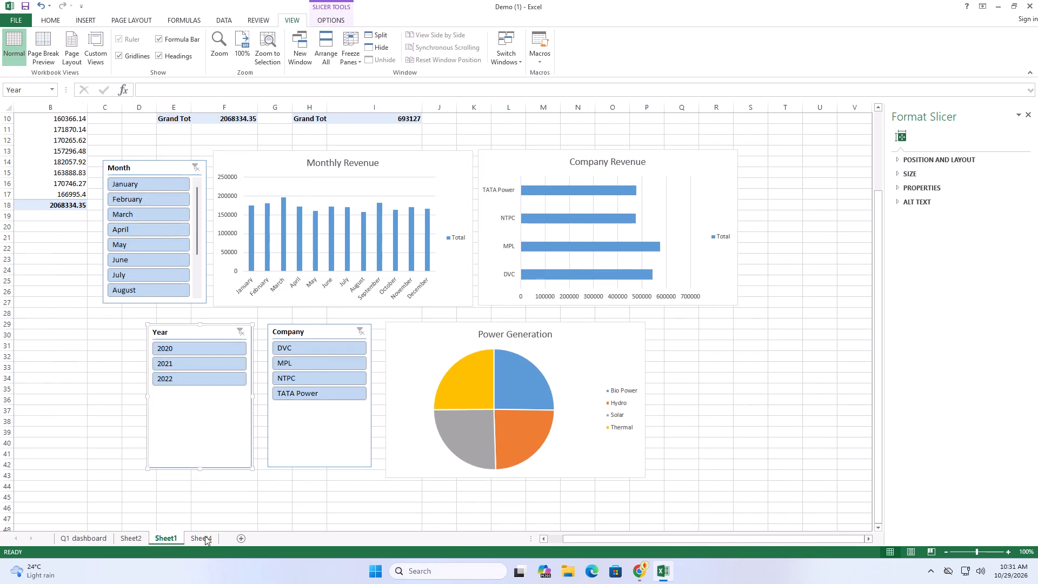
left_click(205, 536)
right_click(226, 368)
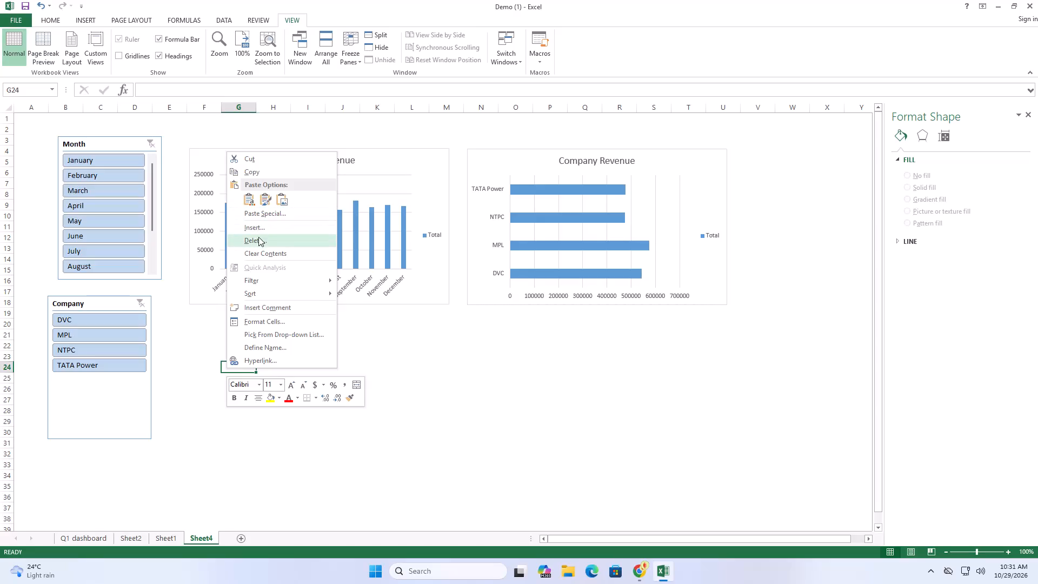
left_click(251, 196)
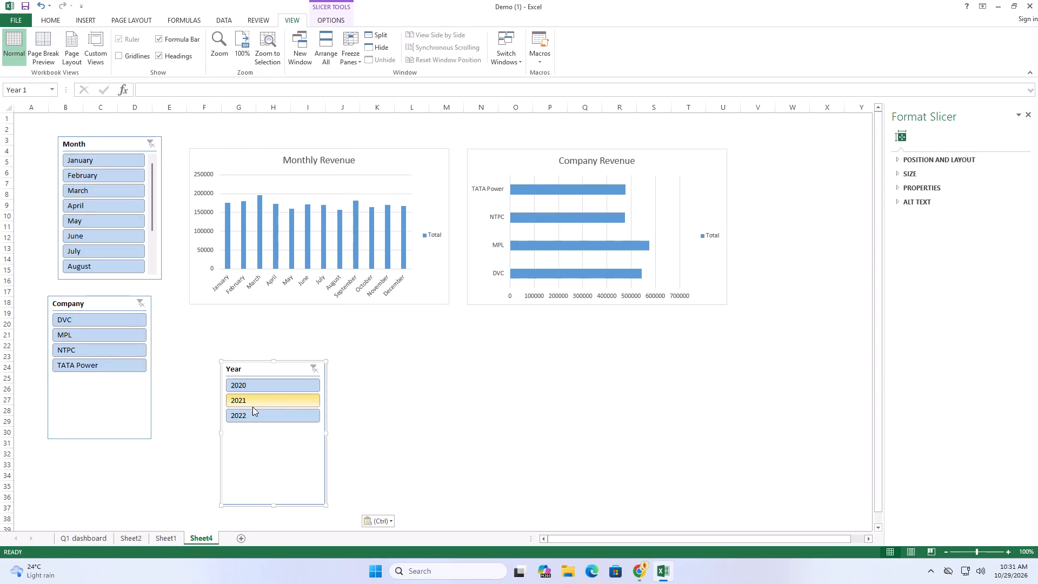
left_click_drag(280, 369, 260, 335)
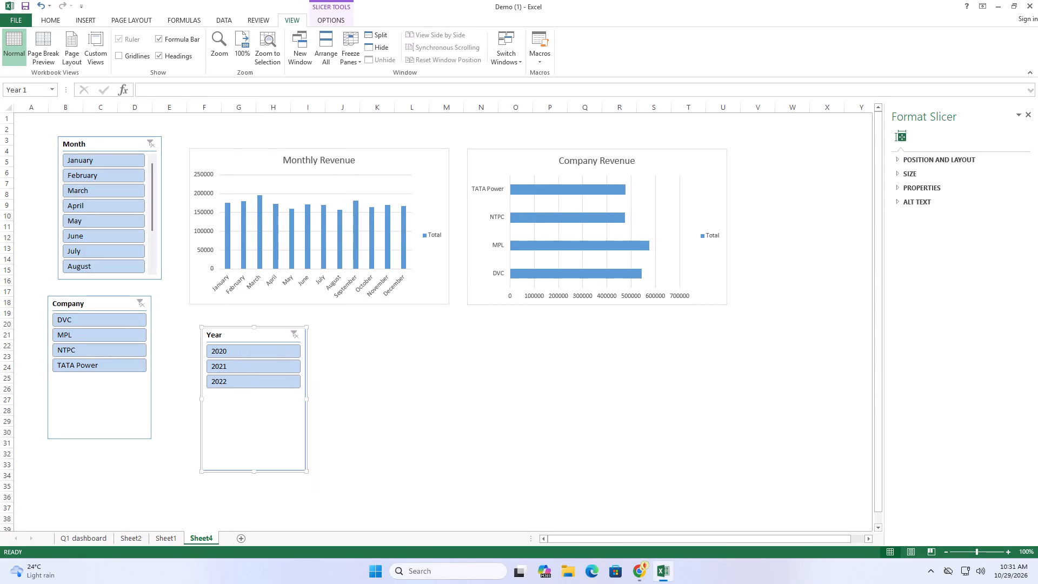
left_click(260, 335)
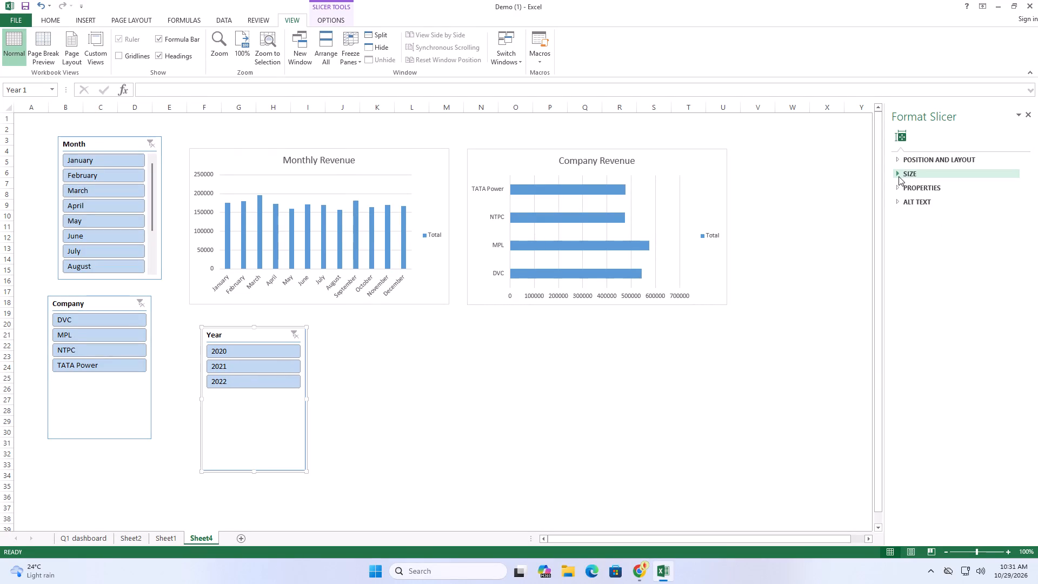
Reduce the Year slicer's scale height to 65%, making it 1.81 inches high.
left_click(899, 176)
left_click(898, 290)
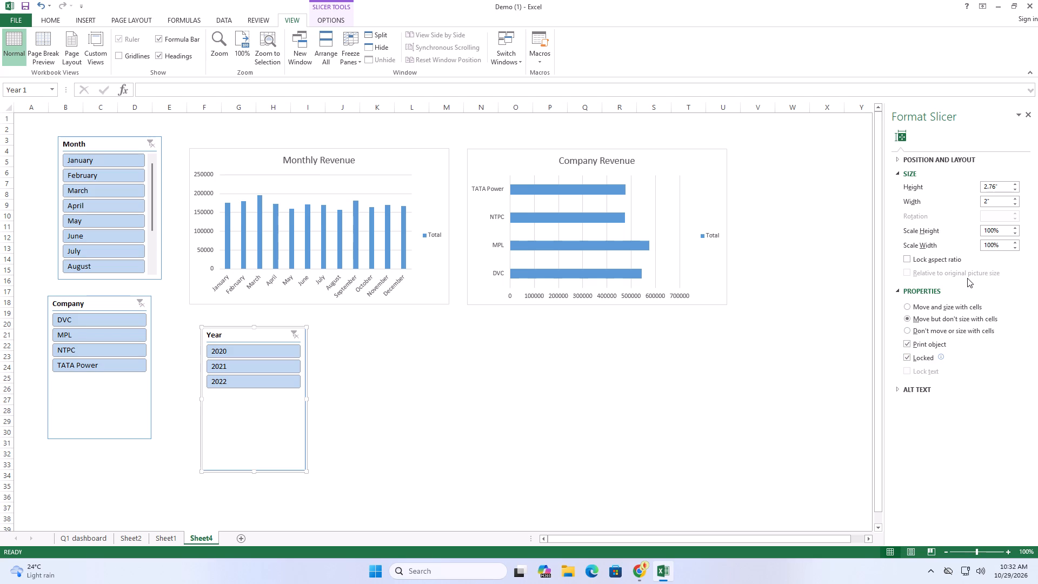
left_click(901, 387)
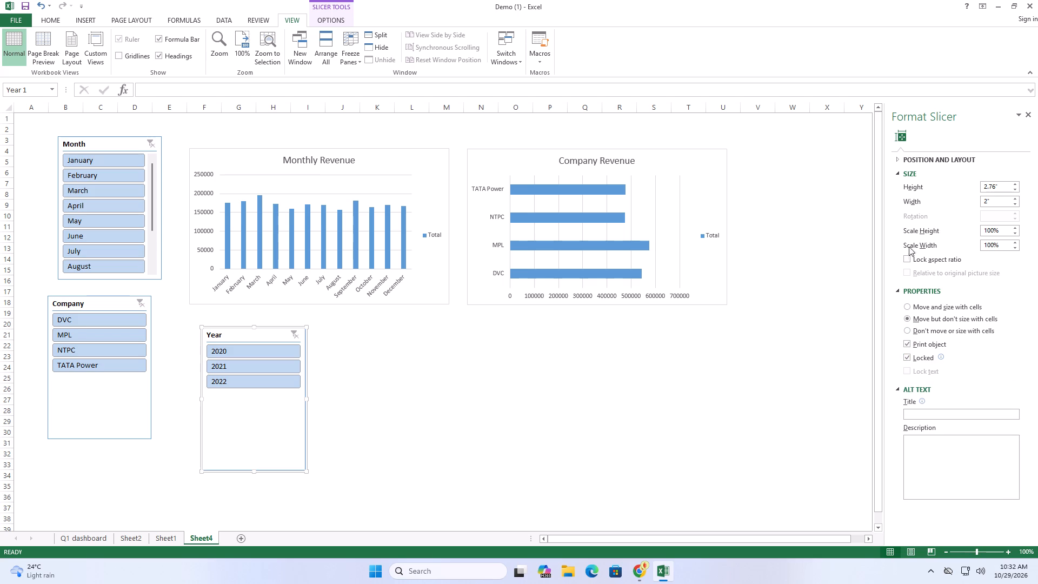
left_click(902, 141)
left_click(1015, 231)
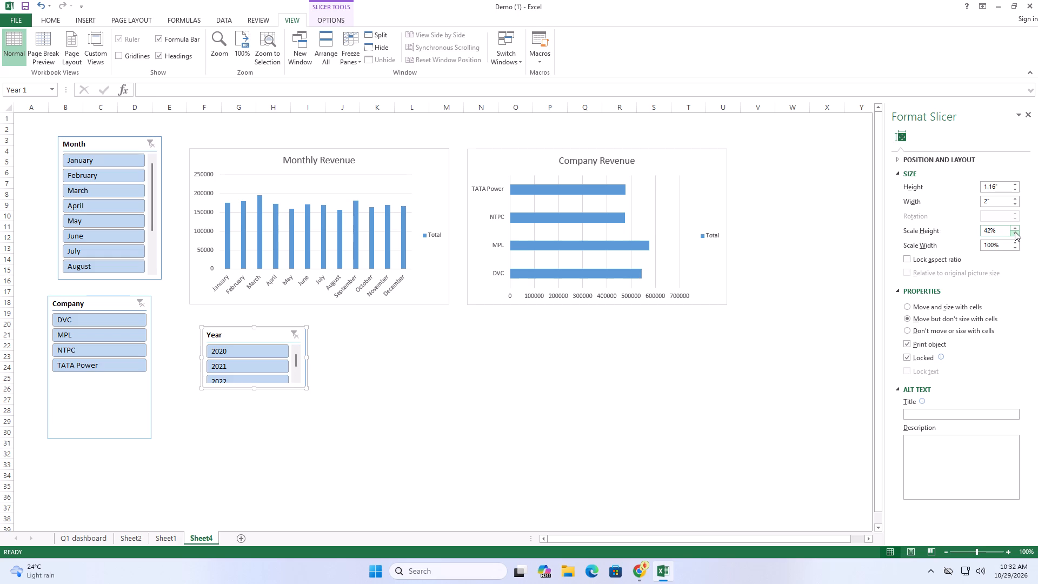
left_click(1015, 231)
left_click(1014, 224)
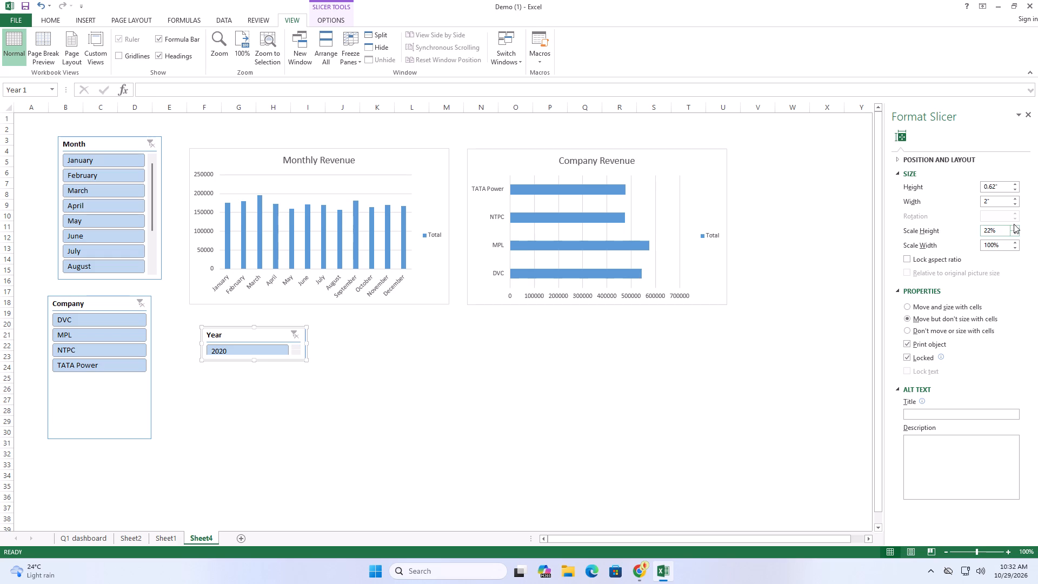
left_click(1014, 224)
left_click(1019, 227)
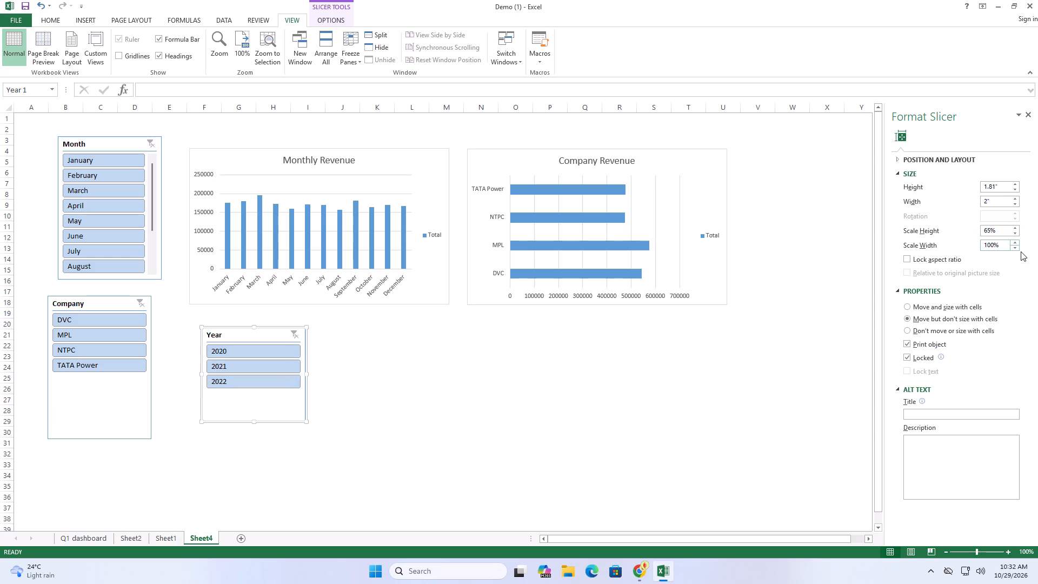
Adjust the Year slicer's width to 2.5 inches.
left_click(1017, 248)
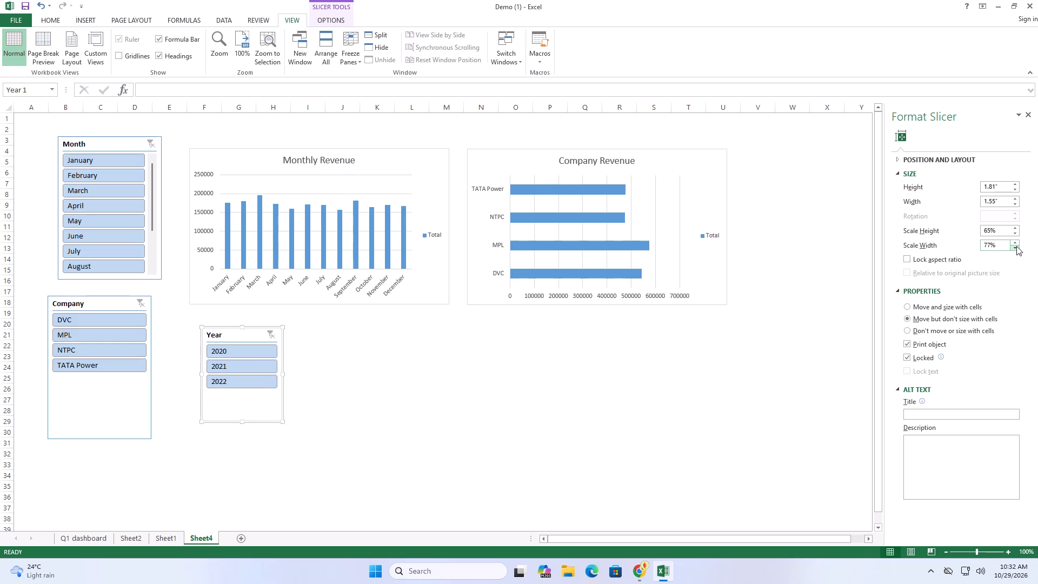
left_click(1016, 242)
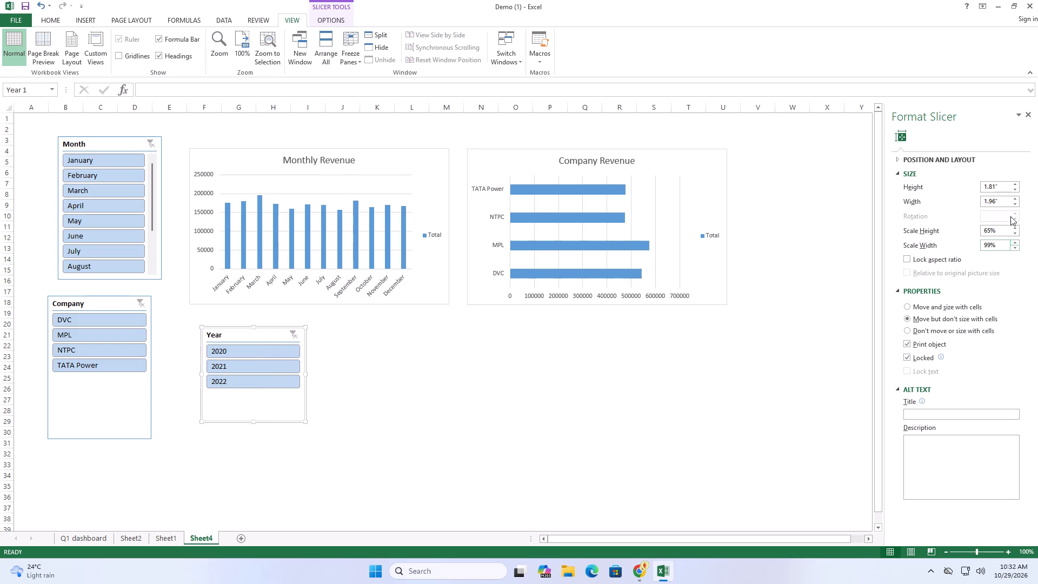
left_click(1001, 197)
left_click(1015, 197)
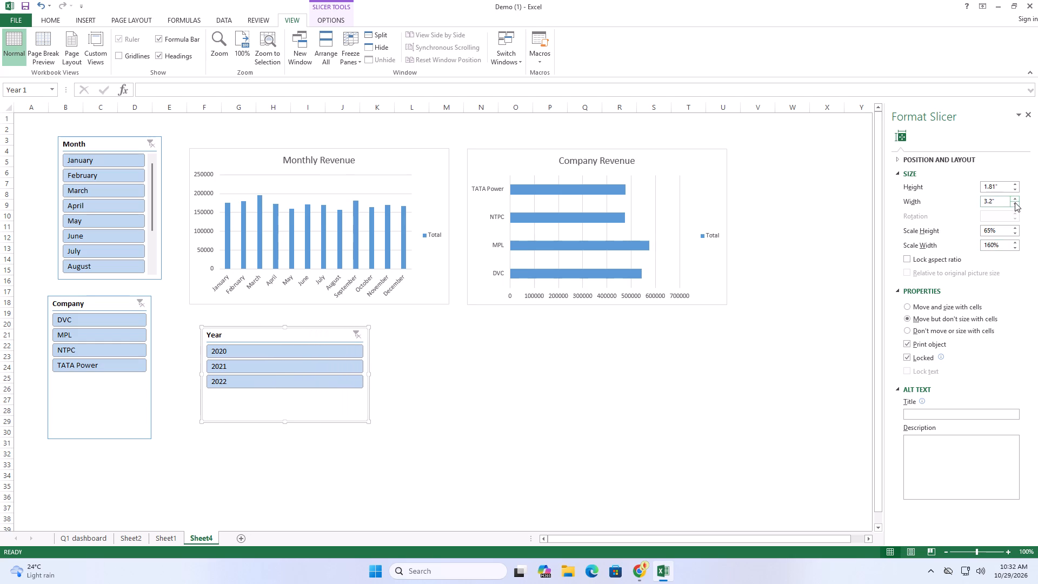
left_click(1015, 202)
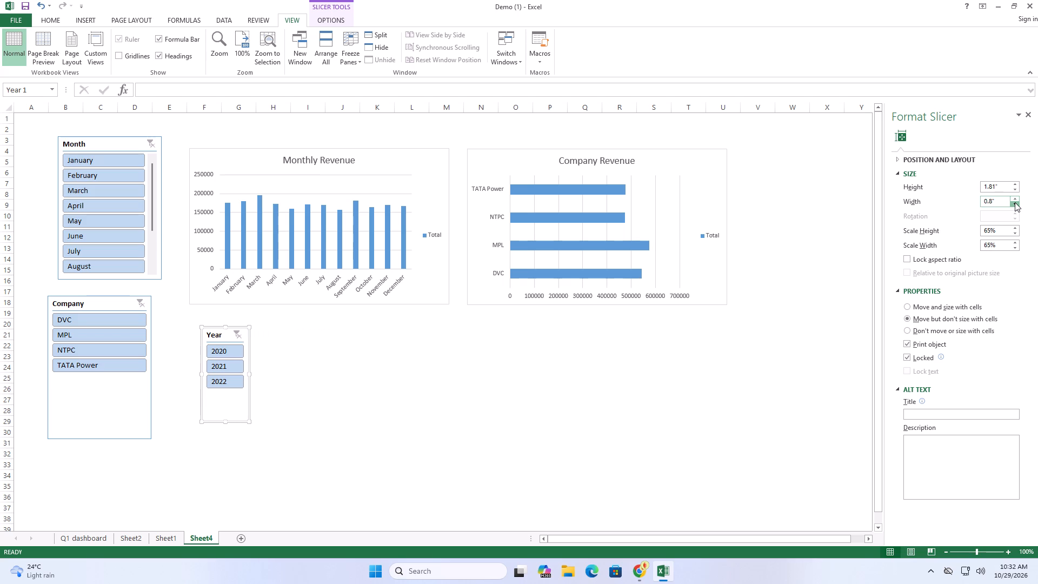
left_click(1015, 197)
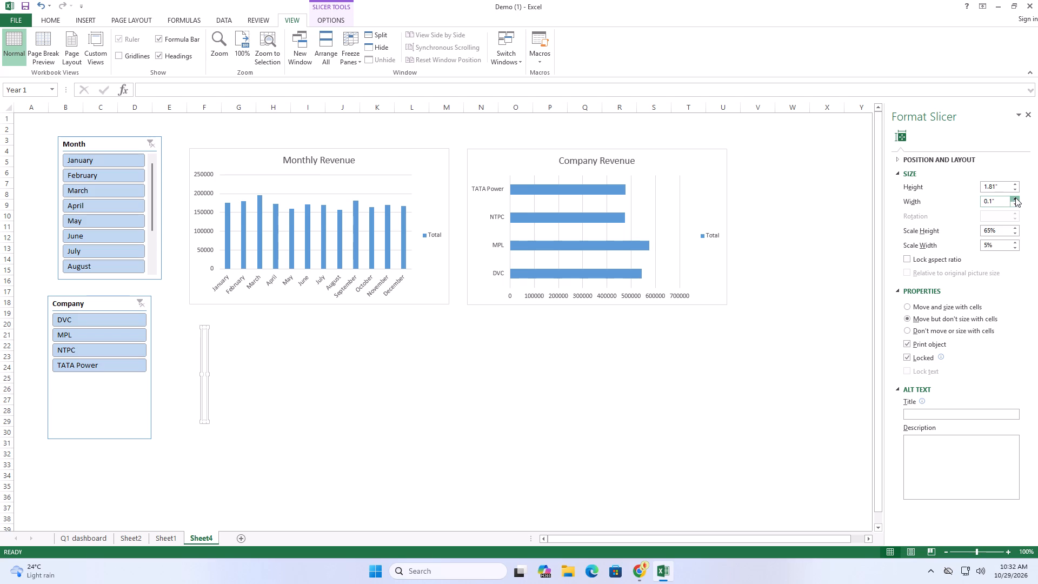
left_click(1015, 203)
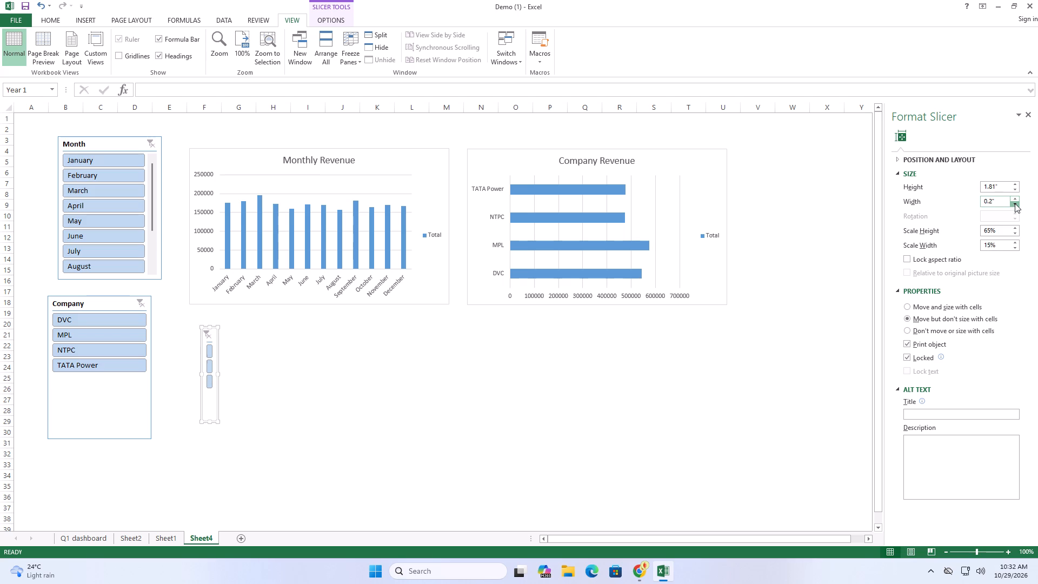
left_click(1016, 198)
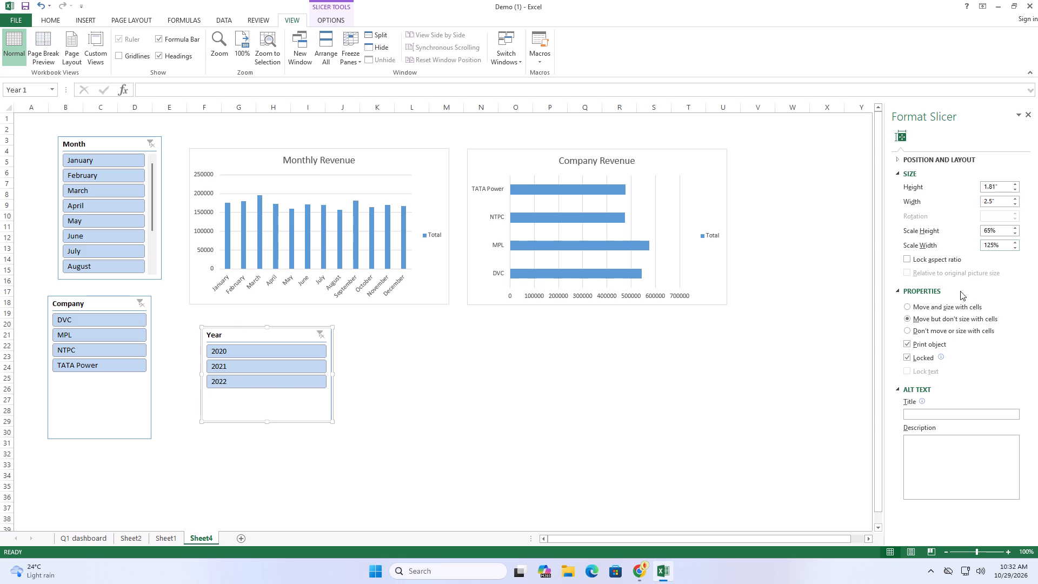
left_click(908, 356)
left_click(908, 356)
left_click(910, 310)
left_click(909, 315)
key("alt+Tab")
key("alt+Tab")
Copy the Power Generation pie chart from Sheet1 and return to Sheet4.
scroll(509, 407, "up", 2)
left_click(171, 536)
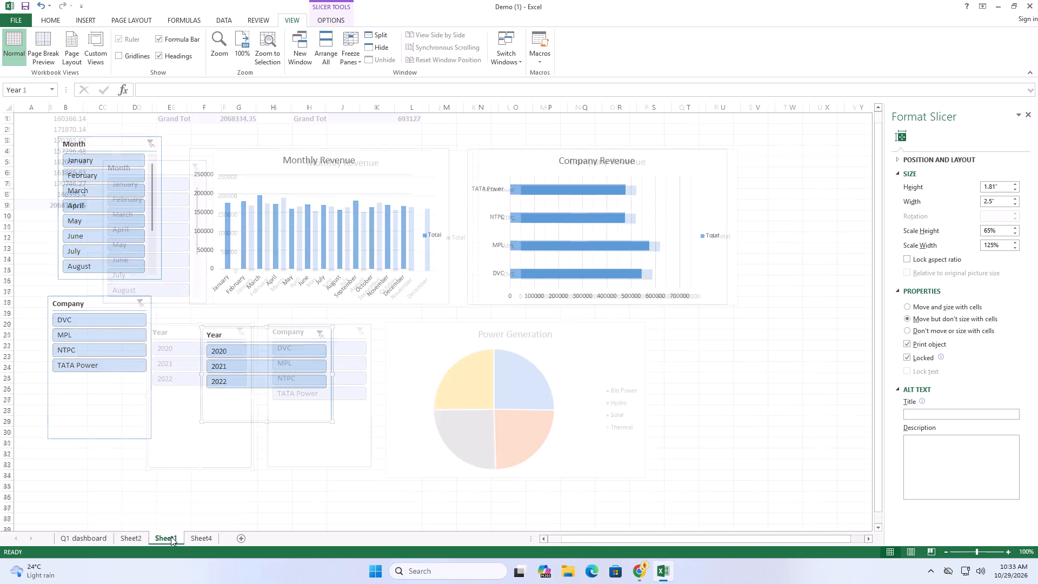
left_click(416, 356)
right_click(416, 356)
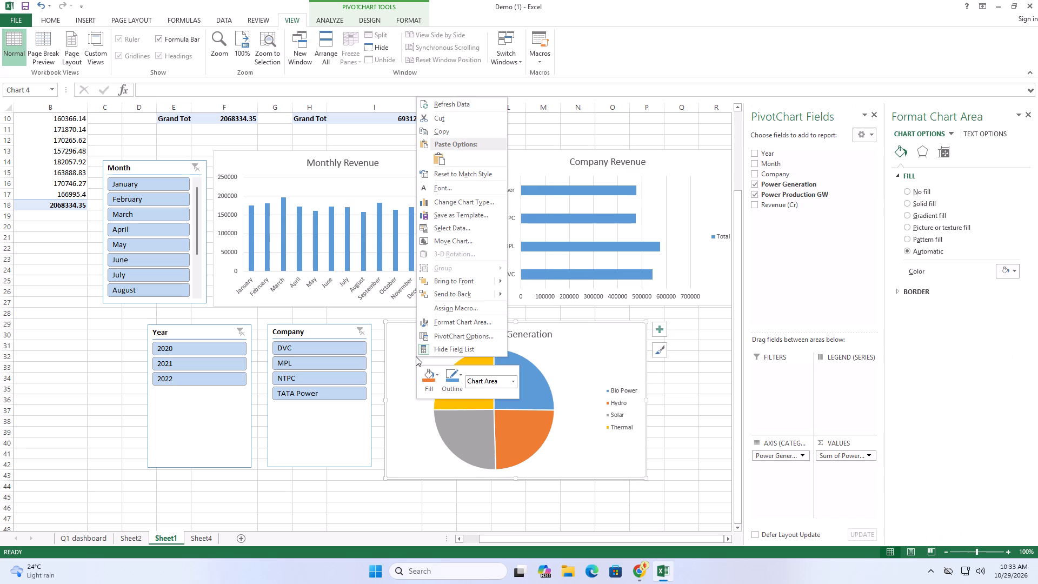
left_click(461, 131)
key("alt+Tab")
key("alt+Tab")
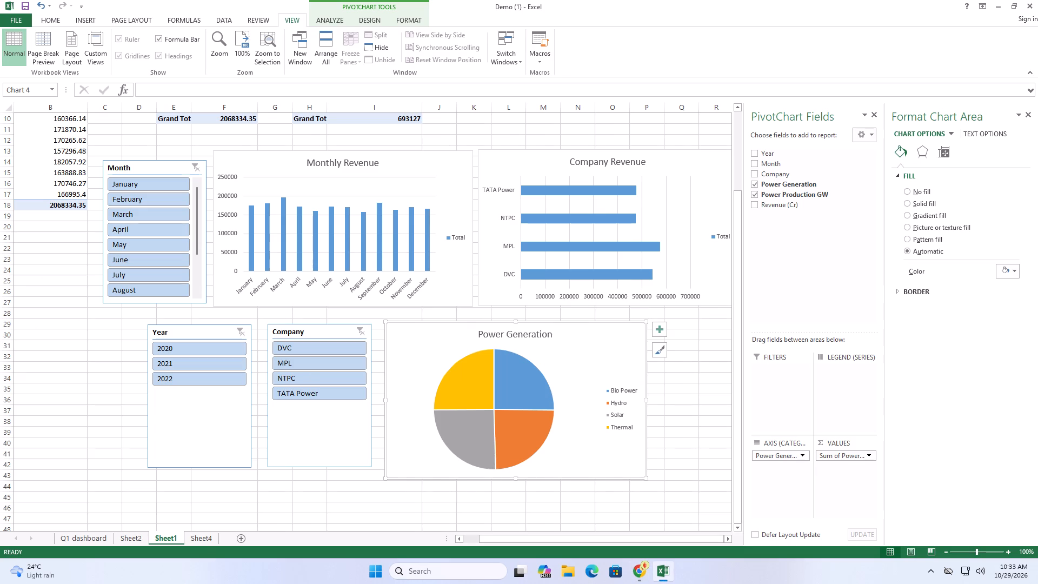
left_click(207, 536)
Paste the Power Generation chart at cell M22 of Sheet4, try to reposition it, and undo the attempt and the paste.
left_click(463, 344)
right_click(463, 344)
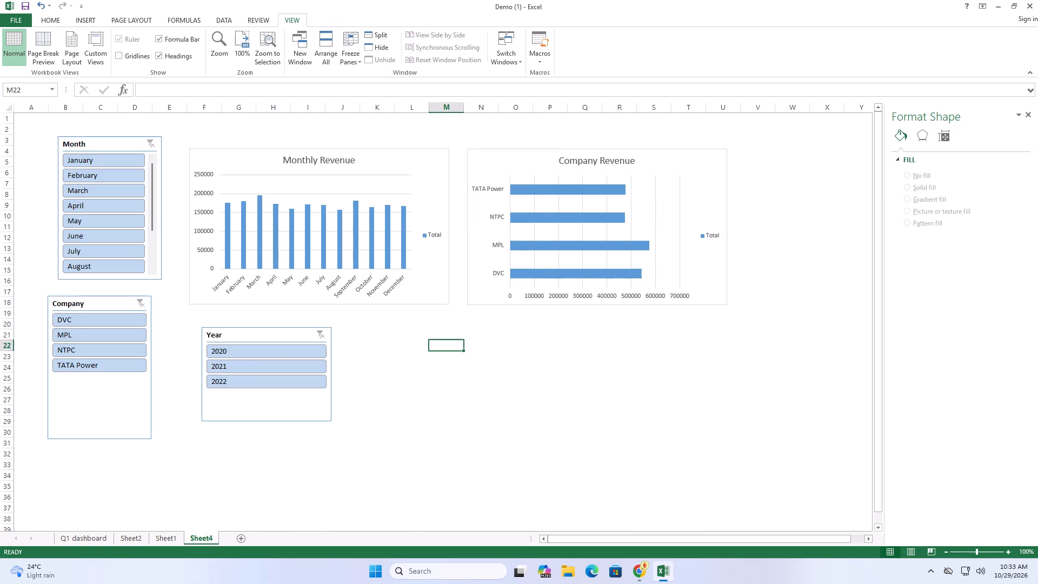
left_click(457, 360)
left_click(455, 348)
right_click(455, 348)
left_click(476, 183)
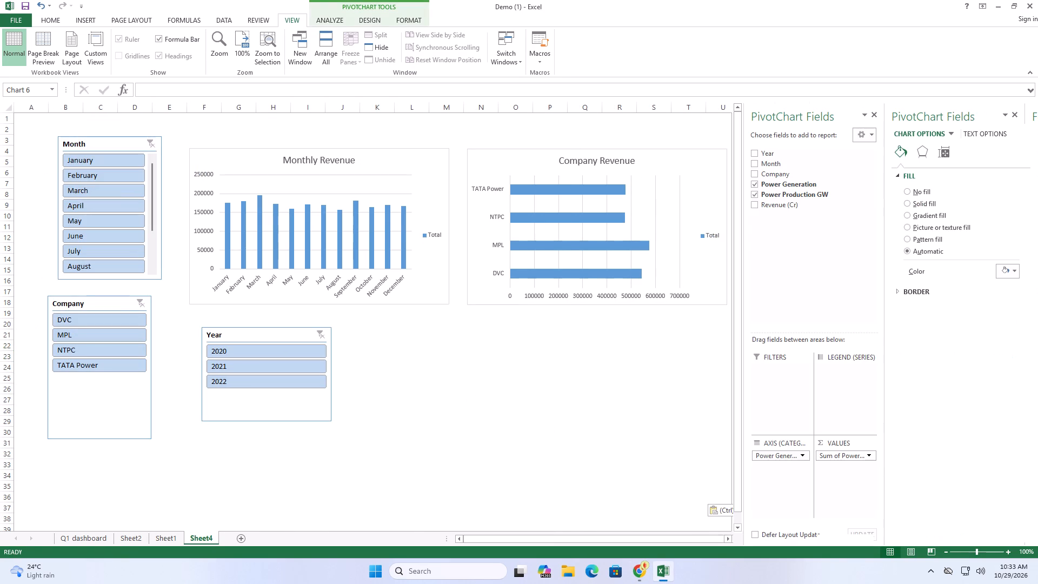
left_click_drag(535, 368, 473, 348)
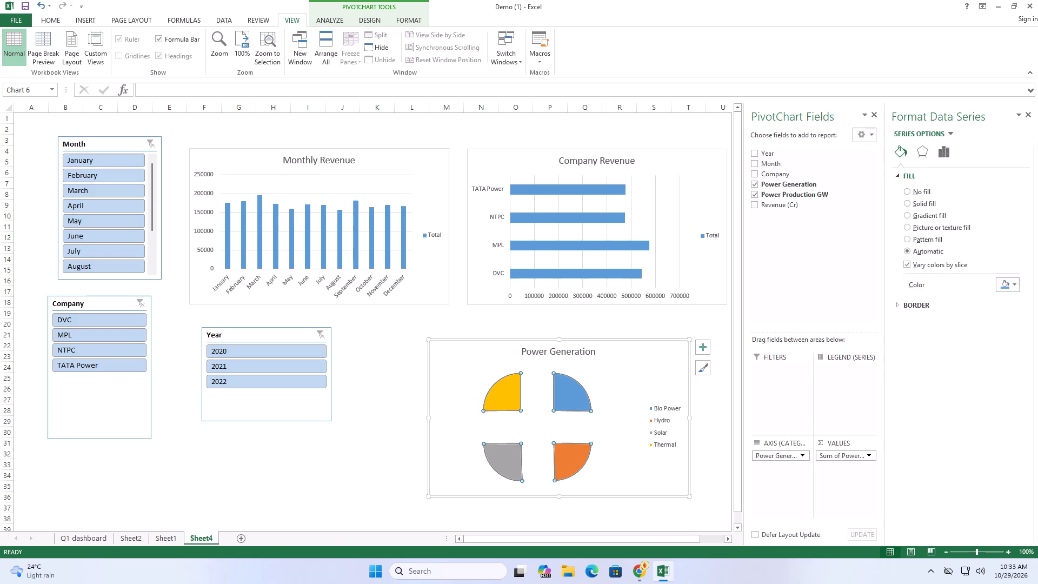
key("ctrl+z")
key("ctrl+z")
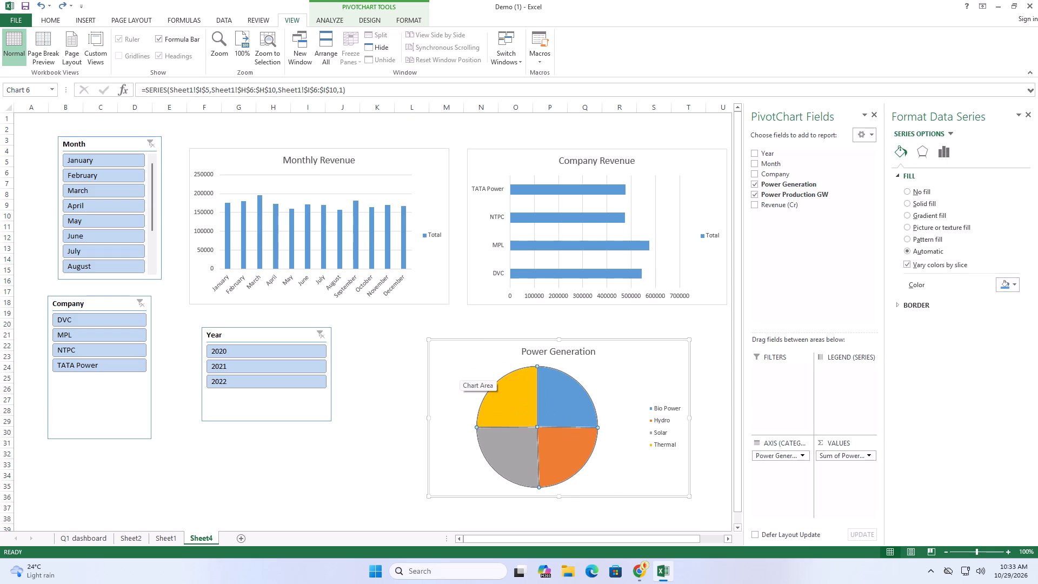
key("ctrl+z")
Paste the Power Generation chart into Sheet4 and place it beside the Year slicer, starting around column K, row 20.
left_click(425, 364)
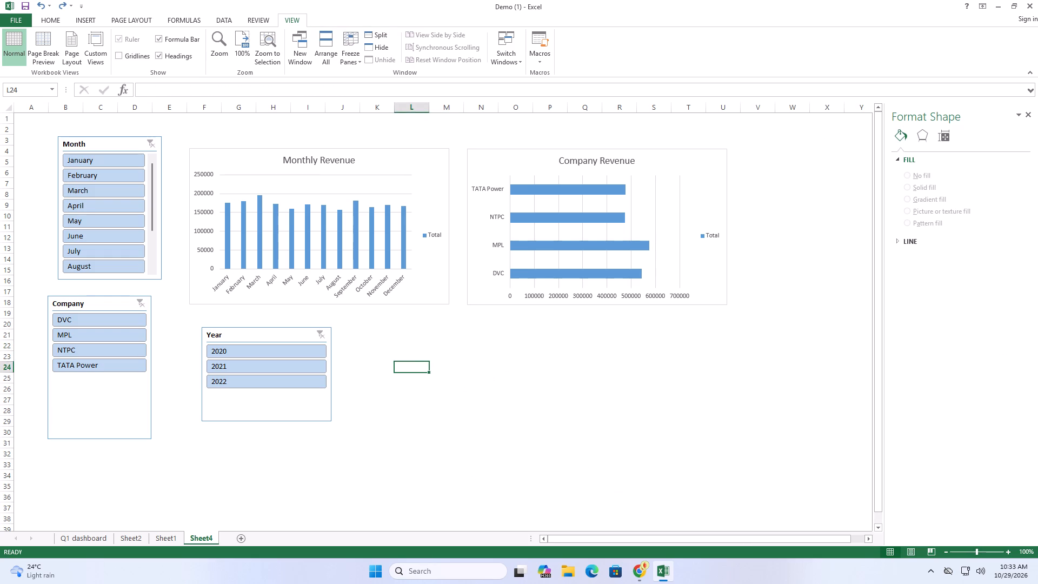
key("ctrl+v")
left_click_drag(470, 386, 469, 348)
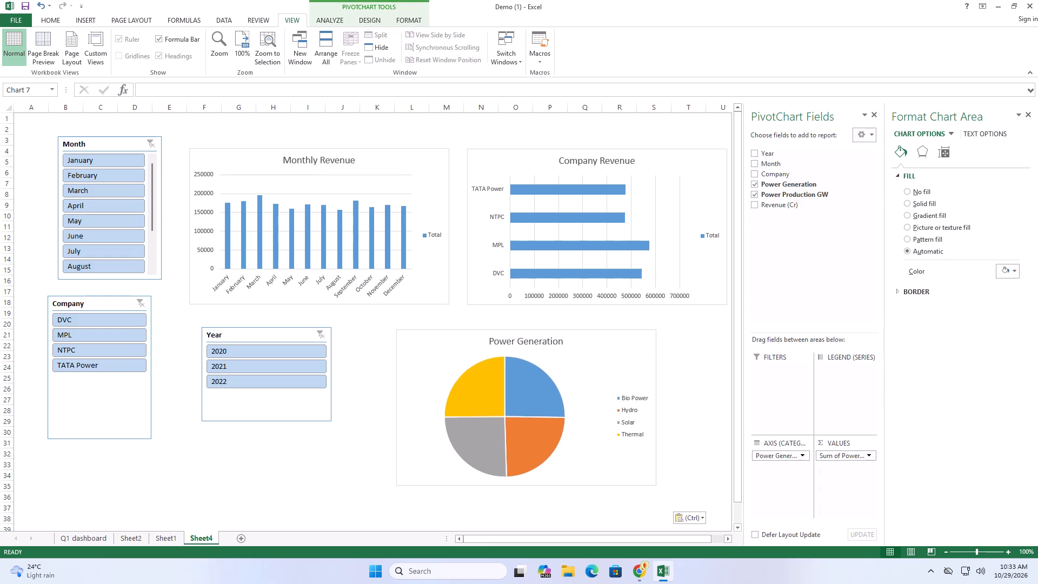
left_click_drag(469, 348, 451, 343)
scroll(407, 328, "up", 3)
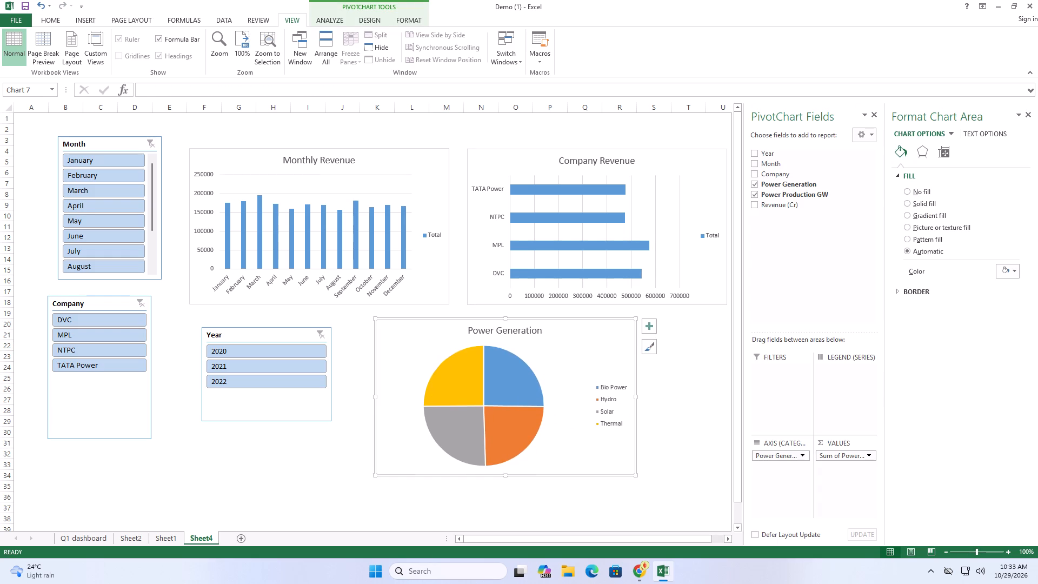
left_click(460, 287)
scroll(460, 287, "up", 5)
scroll(527, 286, "down", 3)
scroll(561, 302, "up", 5)
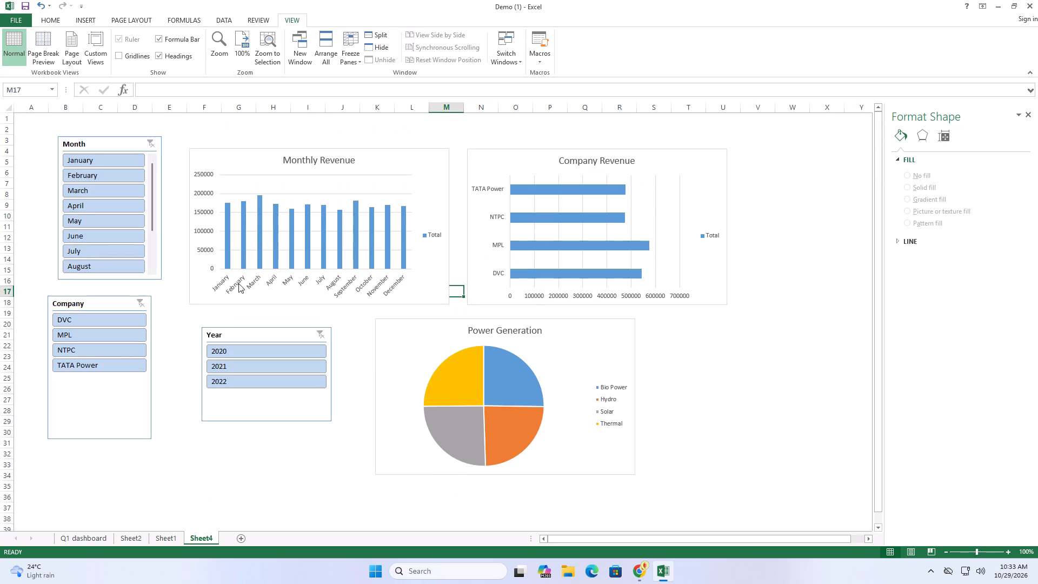
Arrange the Year slicer's buttons in 3 columns.
left_click(116, 145)
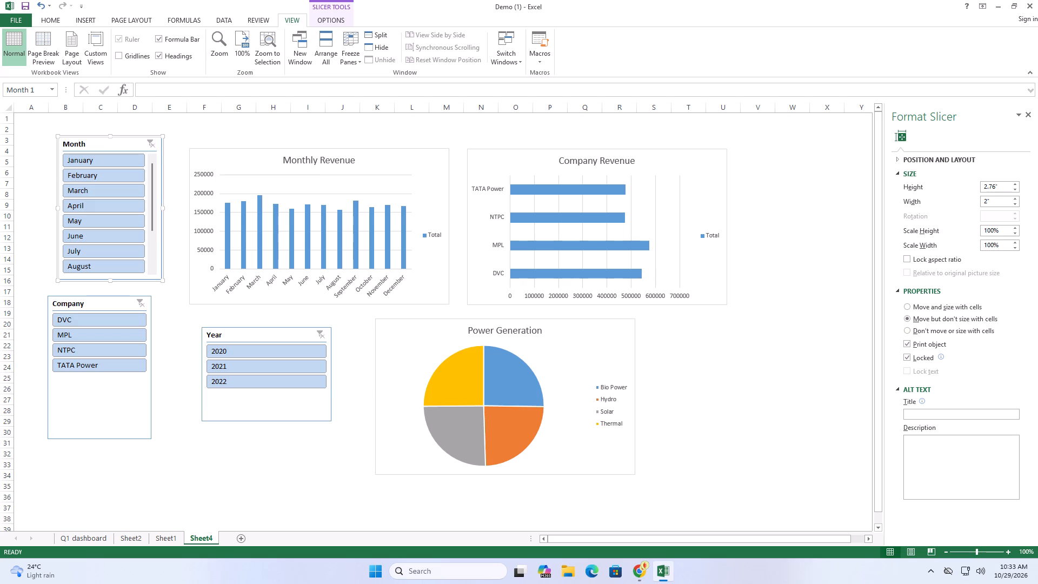
left_click(296, 336)
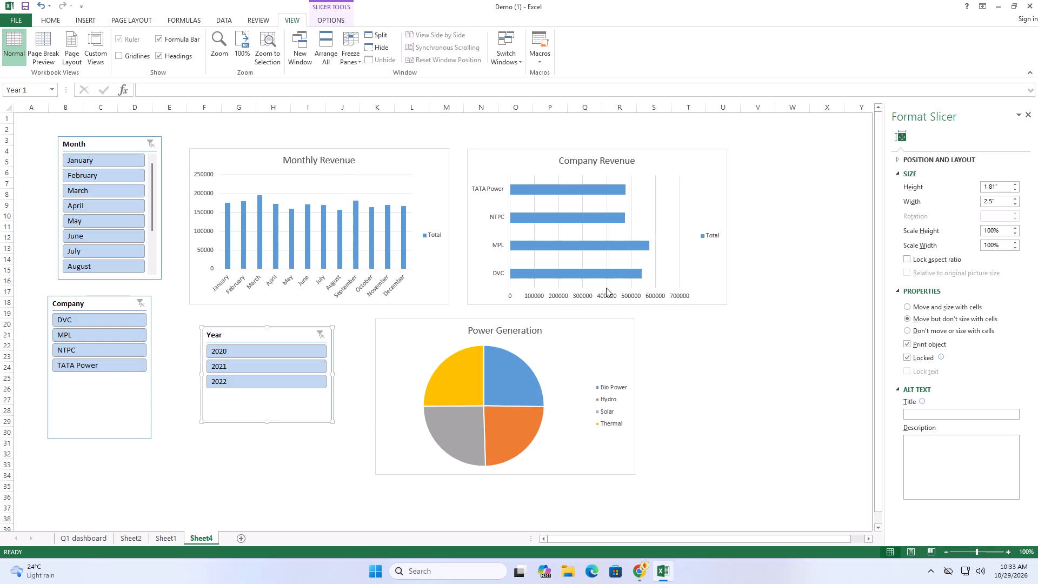
double_click(271, 336)
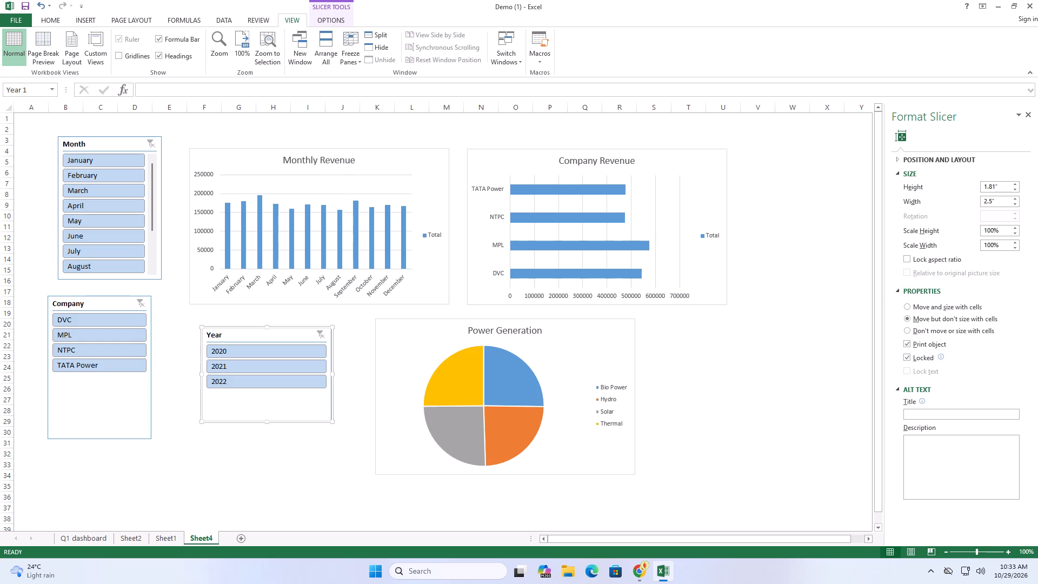
right_click(234, 334)
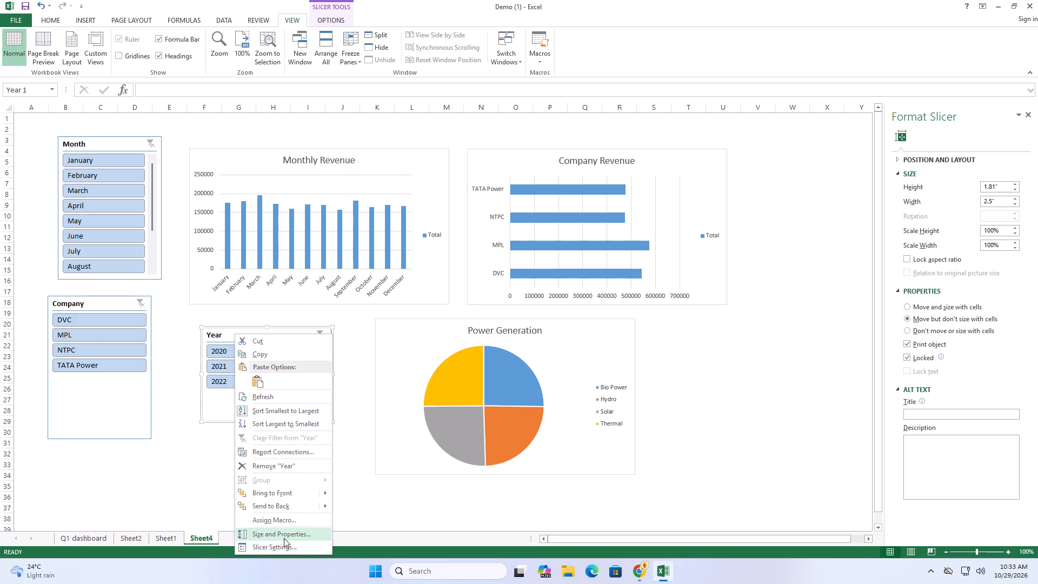
left_click(284, 537)
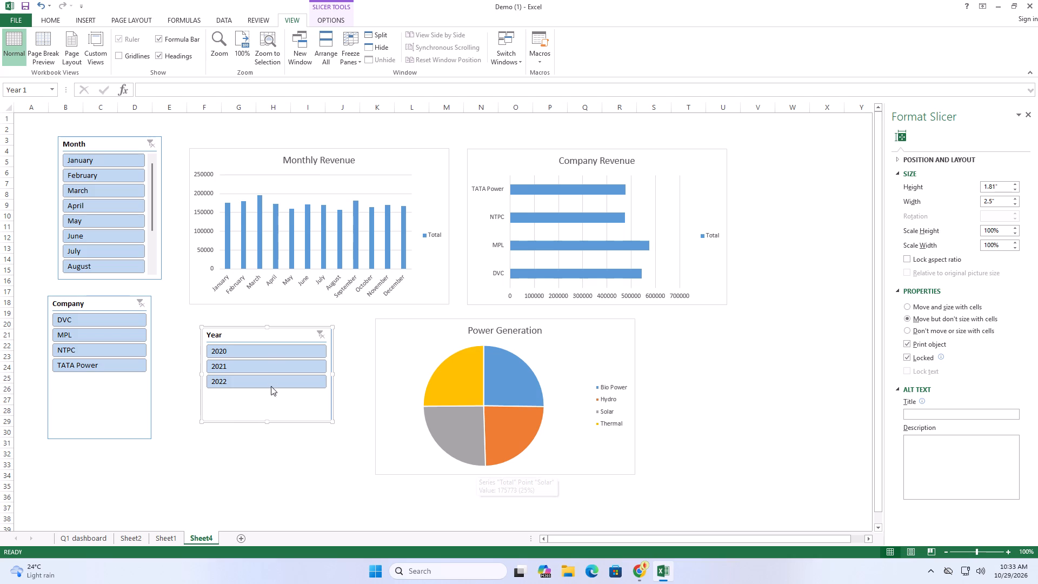
right_click(267, 335)
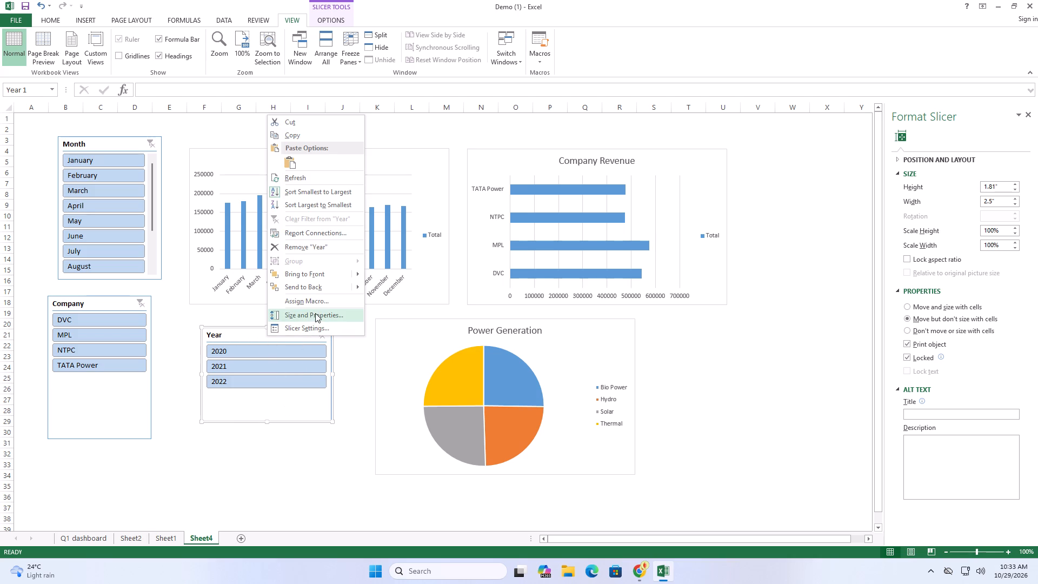
left_click(334, 14)
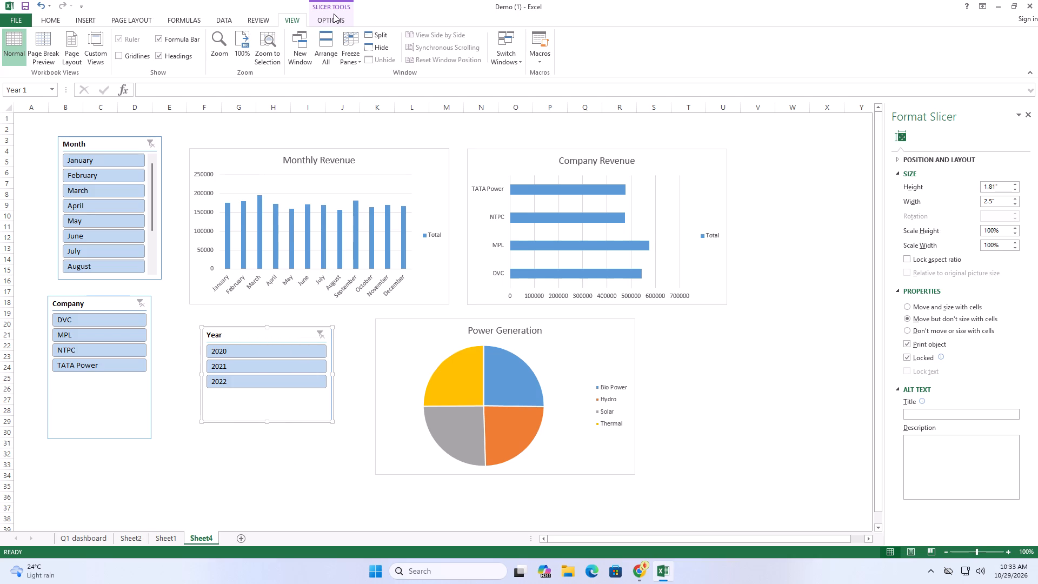
left_click(332, 14)
left_click(330, 15)
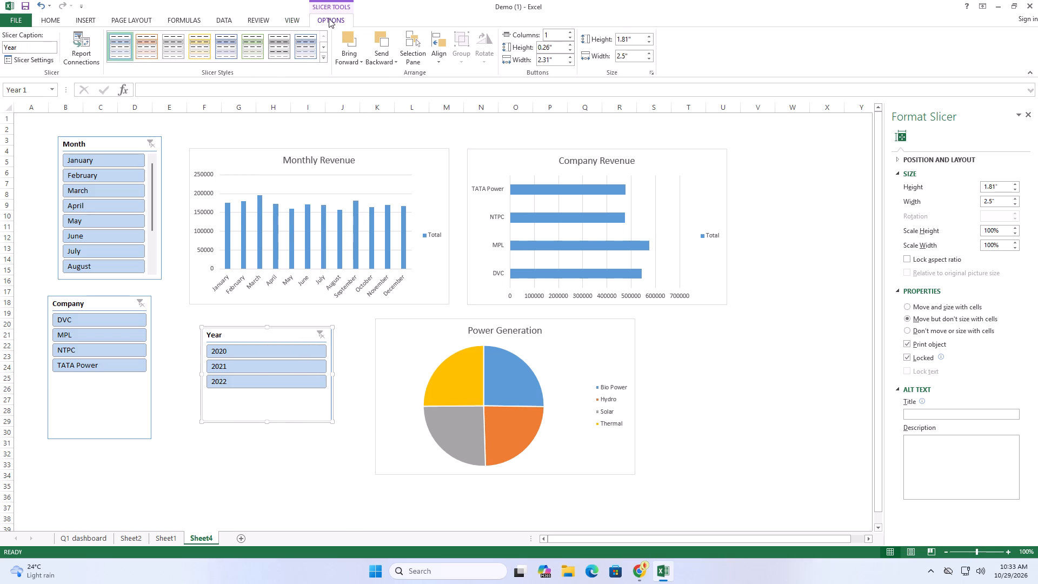
left_click(556, 34)
key("Up")
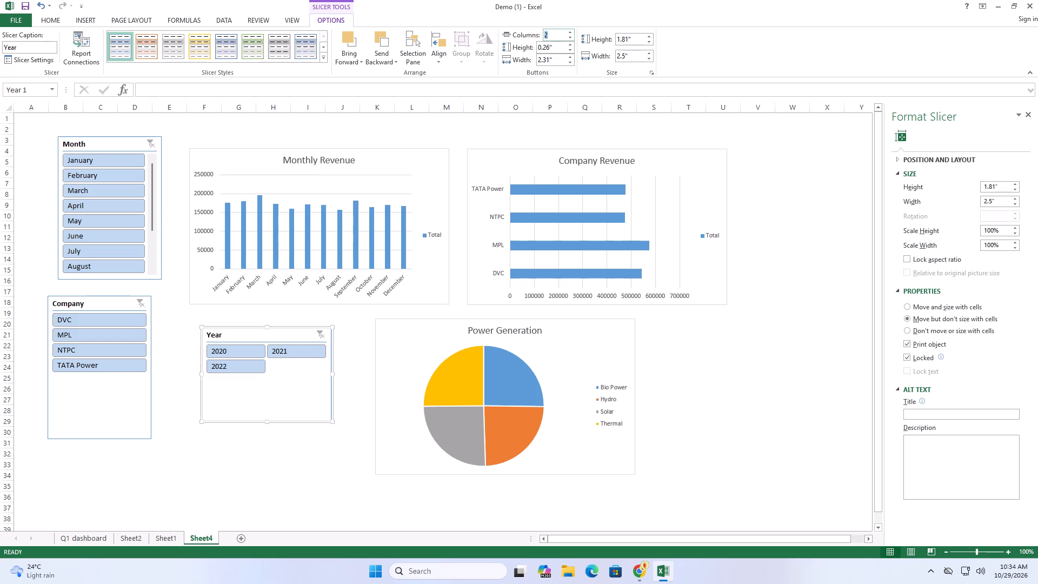
key("Up")
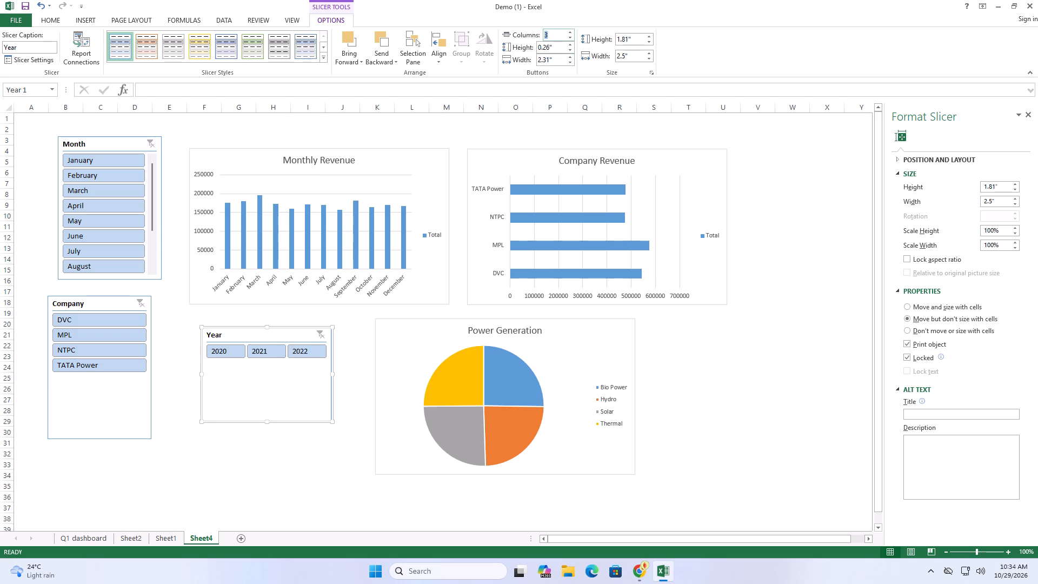
left_click(315, 442)
Reduce the Year slicer's height to about 1.02 inches so it fits its single row of buttons.
left_click(269, 411)
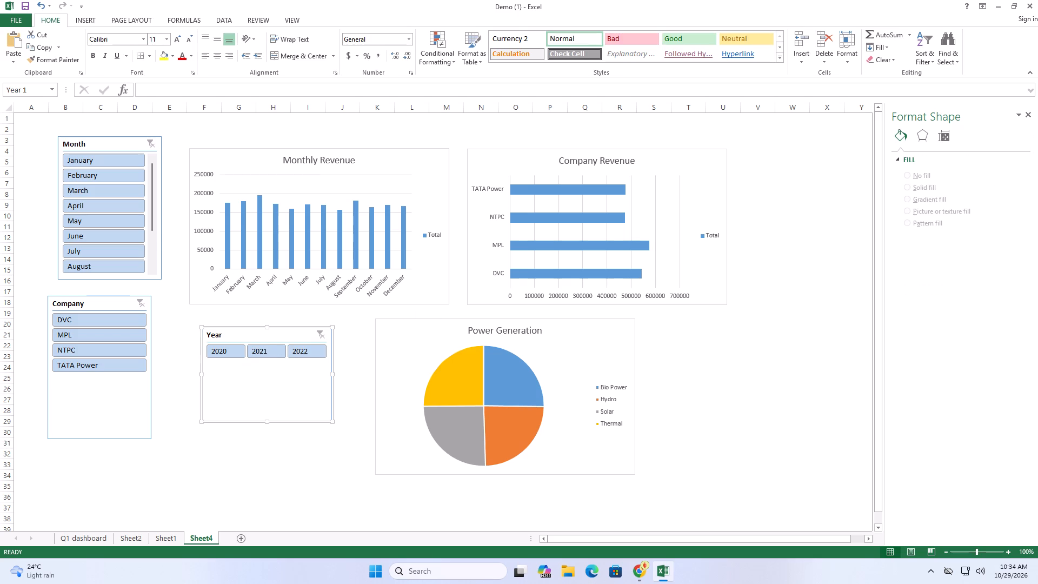
left_click_drag(268, 421, 281, 380)
left_click(285, 415)
left_click(283, 370)
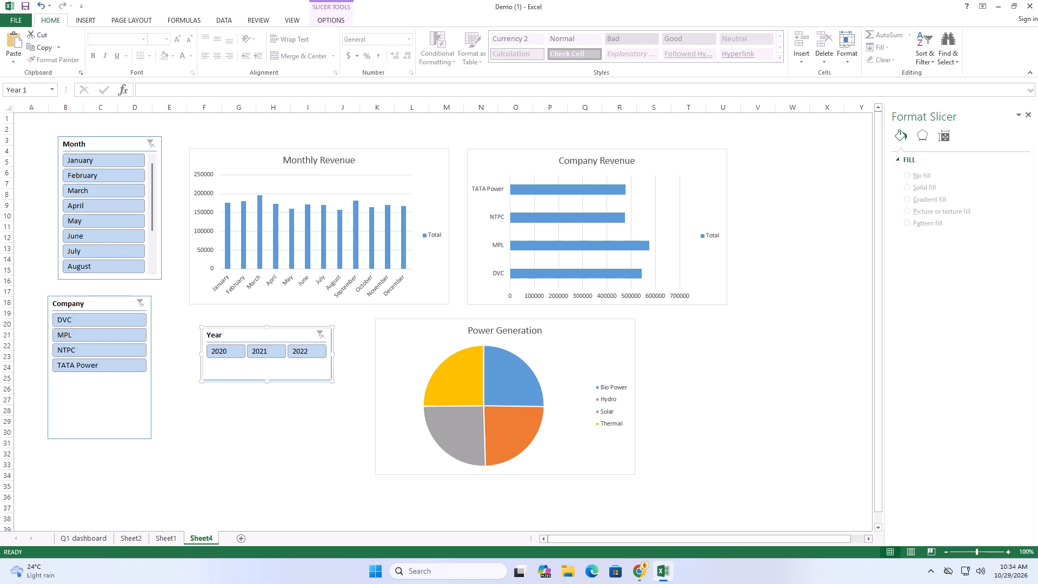
Test the Year slicer by switching between 2020, 2021 and 2022 several times, ending on 2020, and observe the charts.
left_click(270, 356)
left_click(270, 352)
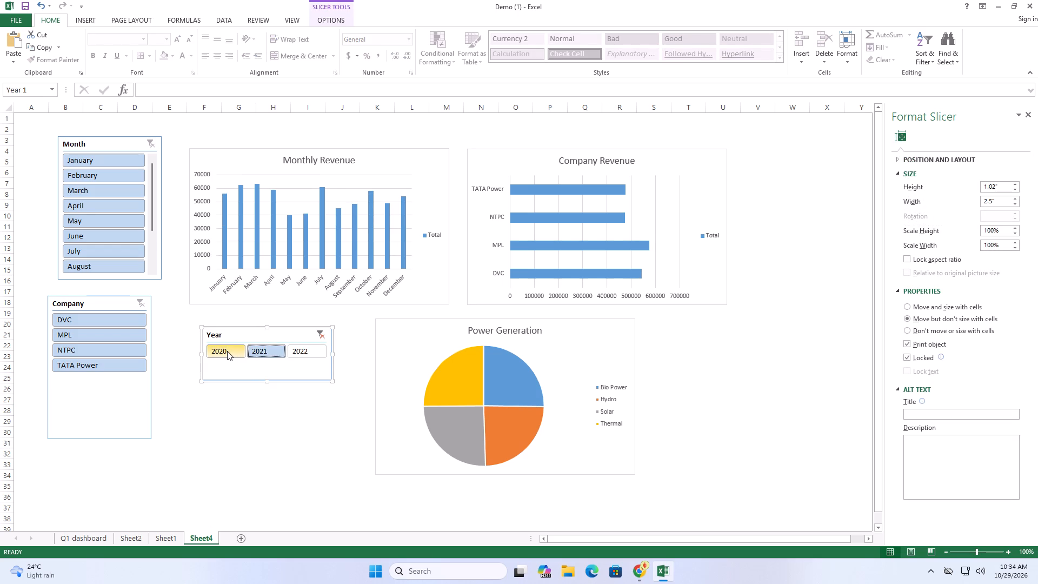
left_click(227, 351)
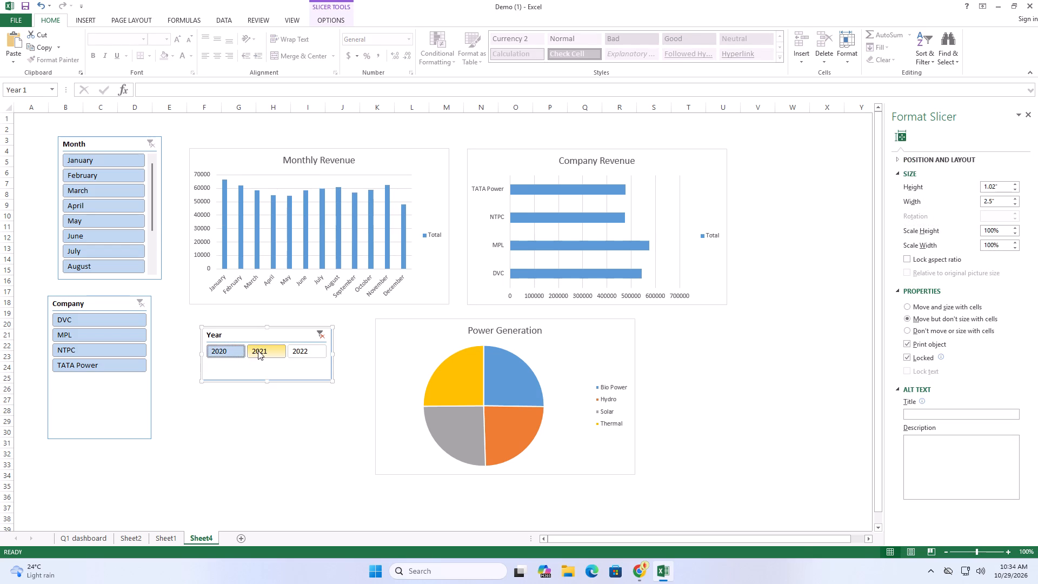
left_click(258, 350)
left_click(306, 355)
left_click(264, 353)
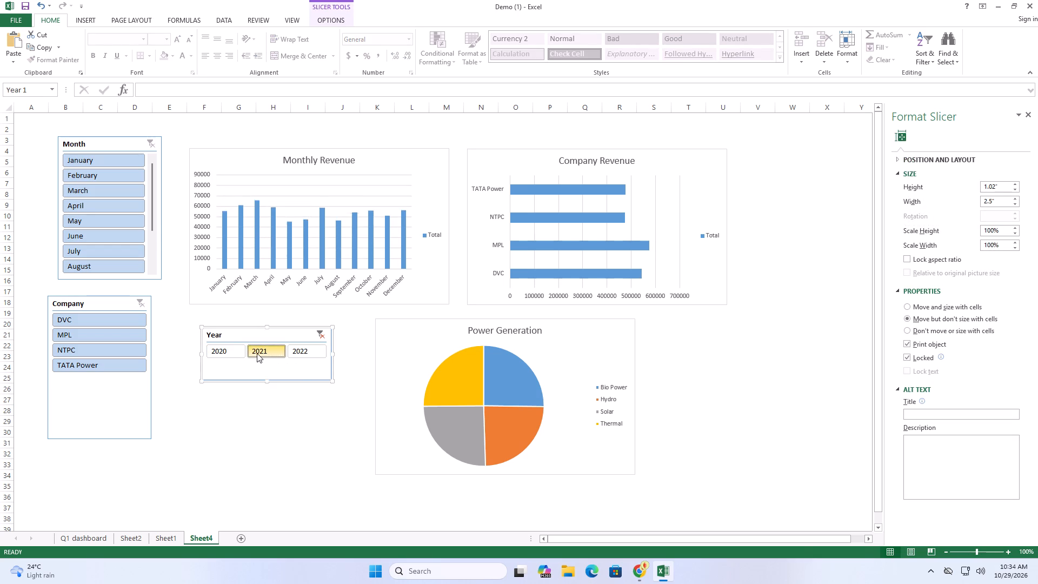
left_click(225, 354)
left_click(271, 356)
left_click(298, 355)
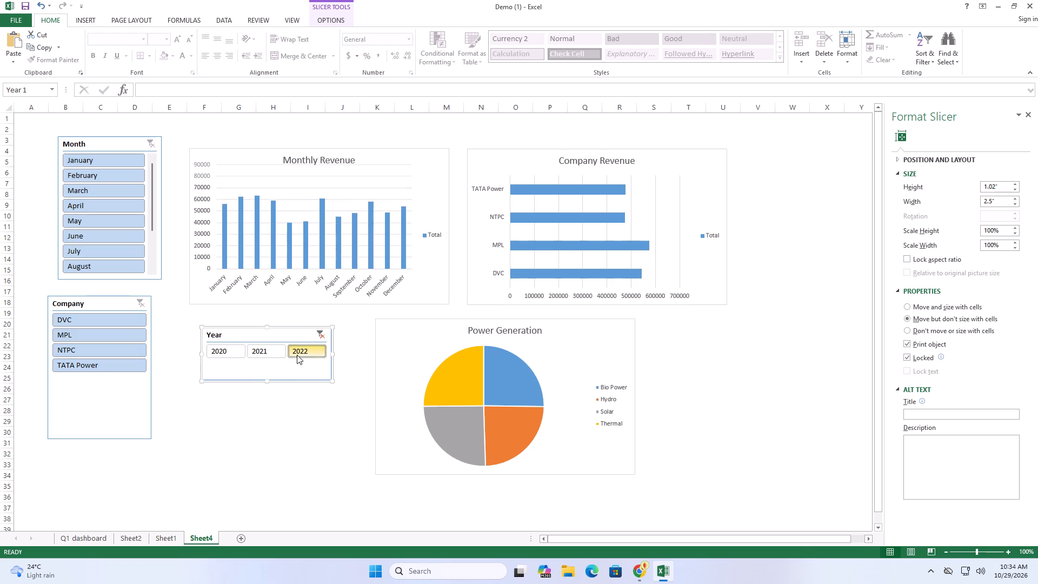
left_click(256, 354)
left_click(243, 353)
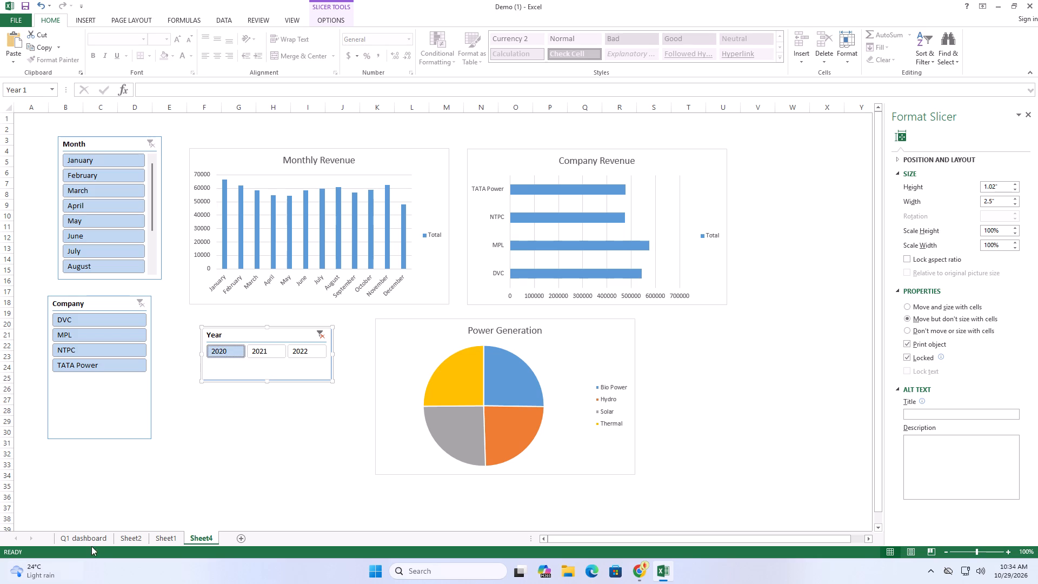
Check the source PivotTables and charts on Sheet2 and Sheet1, and return to Sheet4.
left_click(76, 536)
left_click(137, 541)
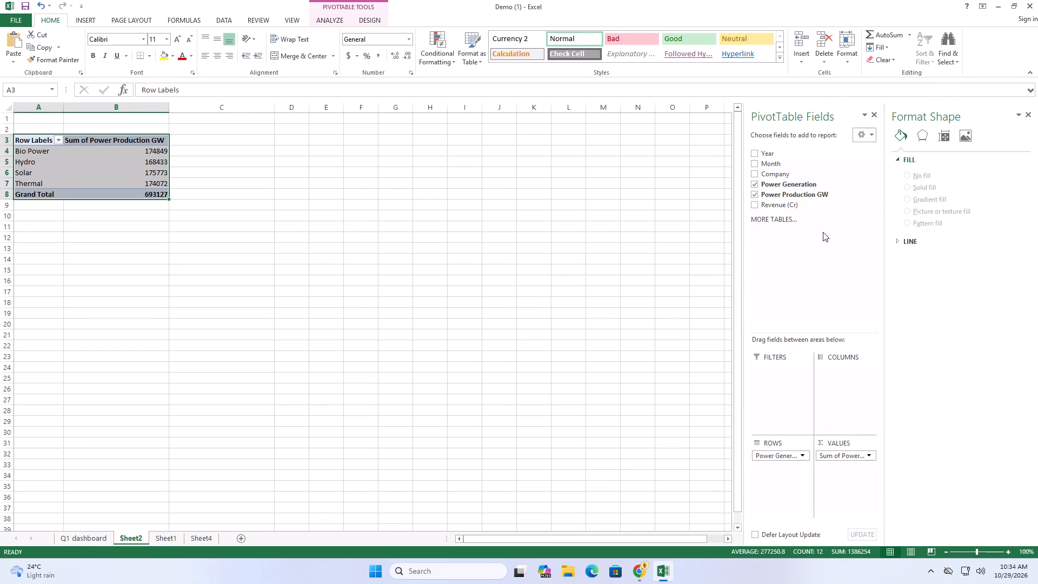
left_click(163, 545)
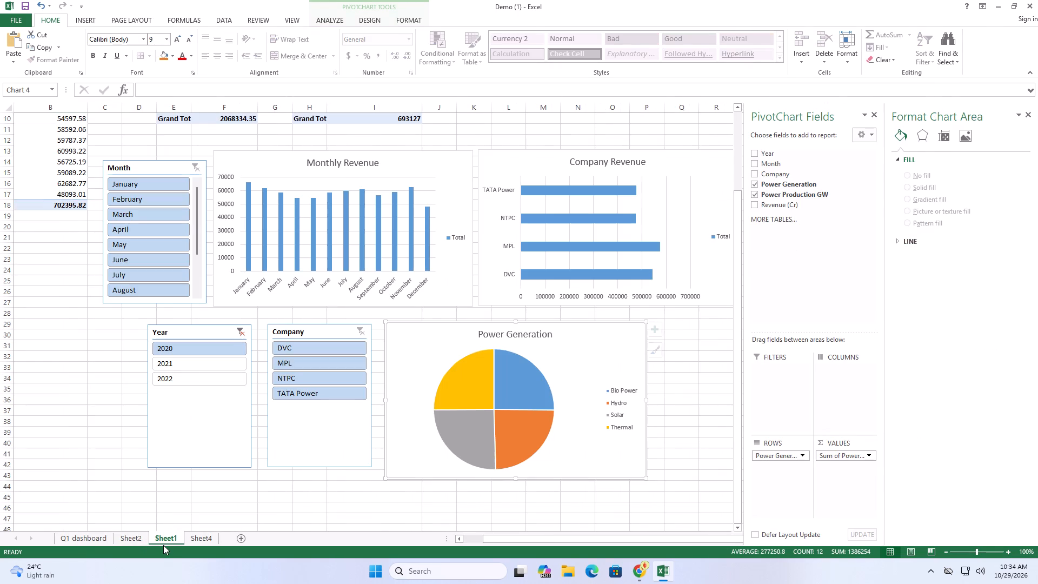
scroll(195, 449, "up", 9)
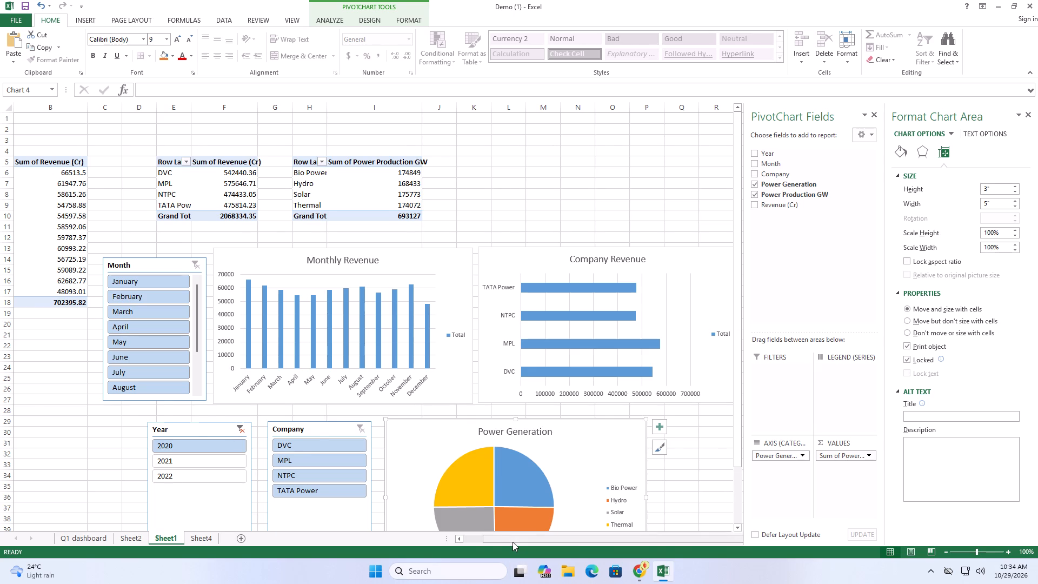
left_click_drag(513, 542, 483, 539)
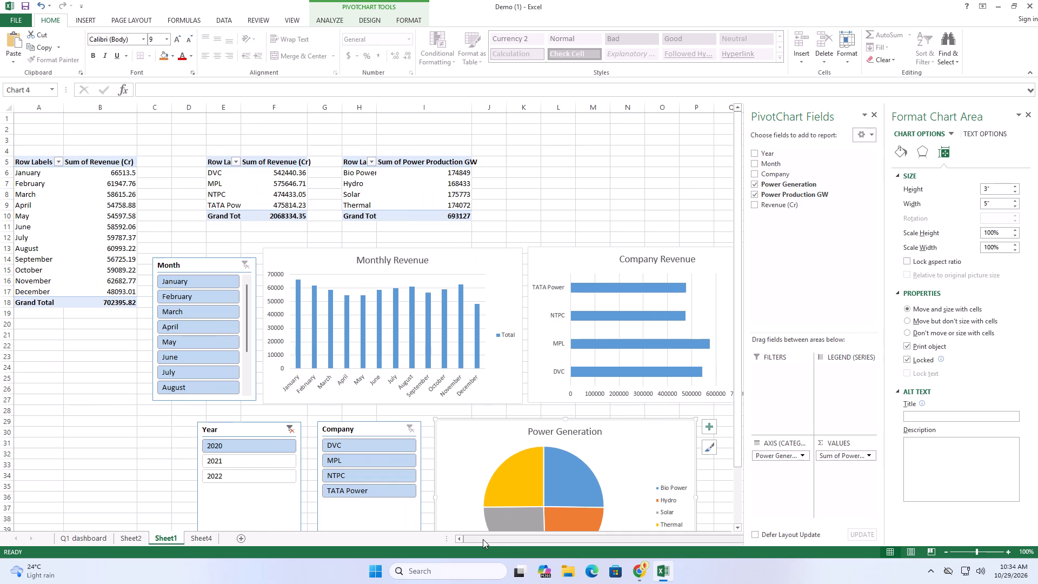
left_click(196, 533)
Test the Month slicer by filtering to different months, including January, February and September, ending on February.
left_click(82, 148)
left_click(90, 163)
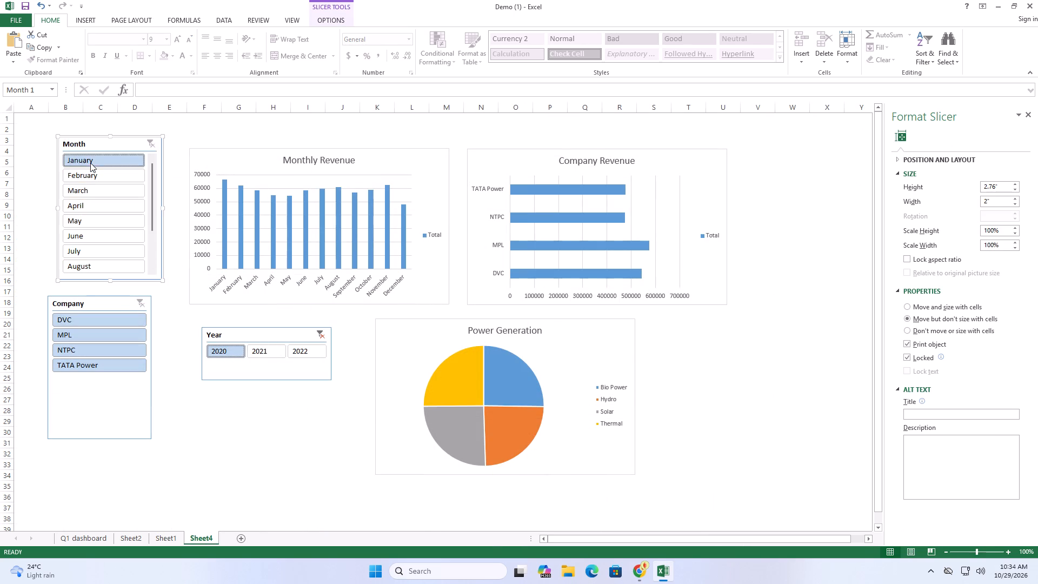
left_click(93, 174)
left_click(94, 188)
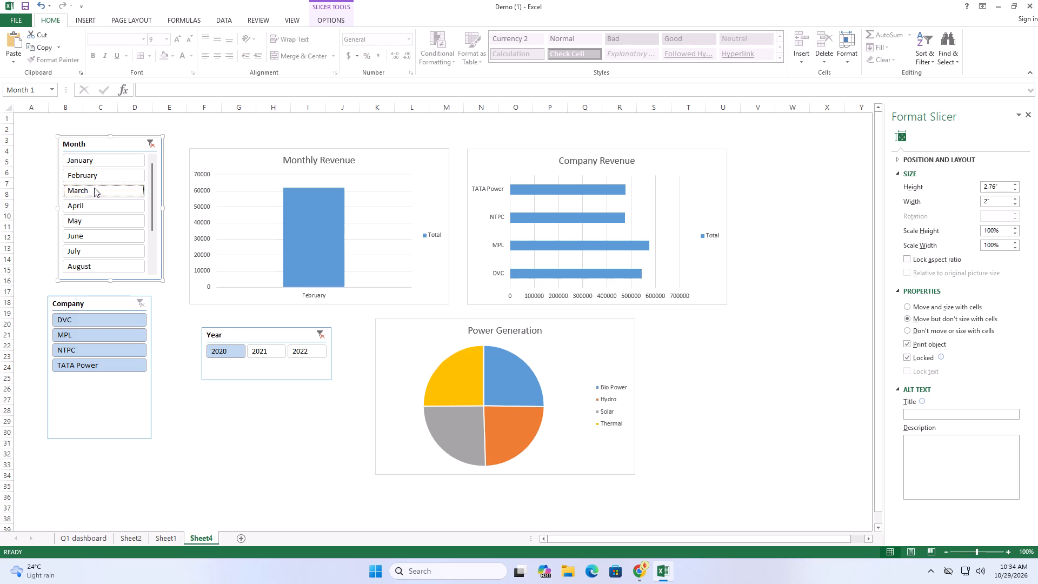
left_click(98, 200)
left_click(96, 221)
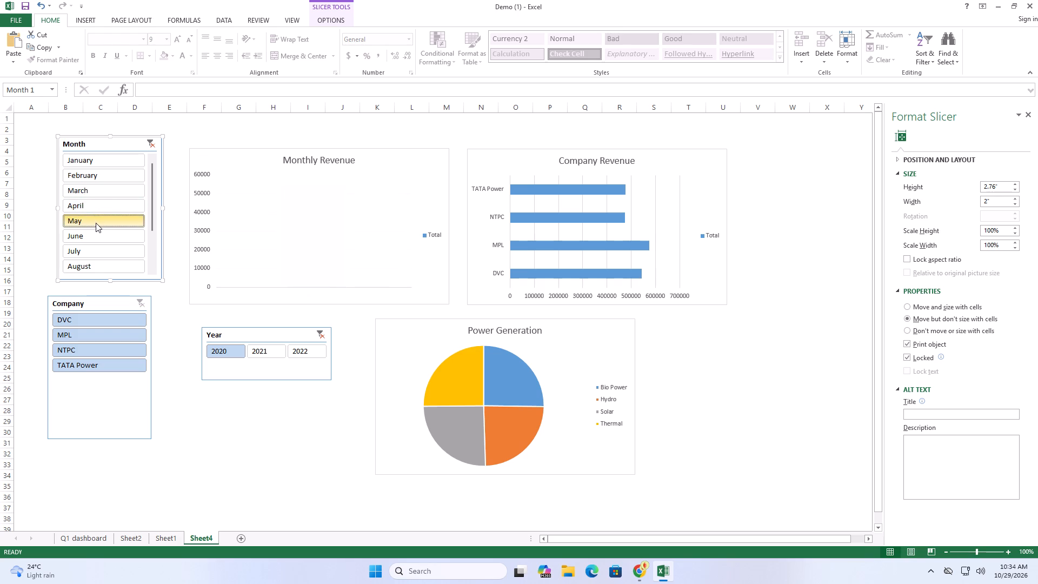
scroll(96, 223, "down", 2)
left_click(96, 223)
scroll(96, 223, "up", 4)
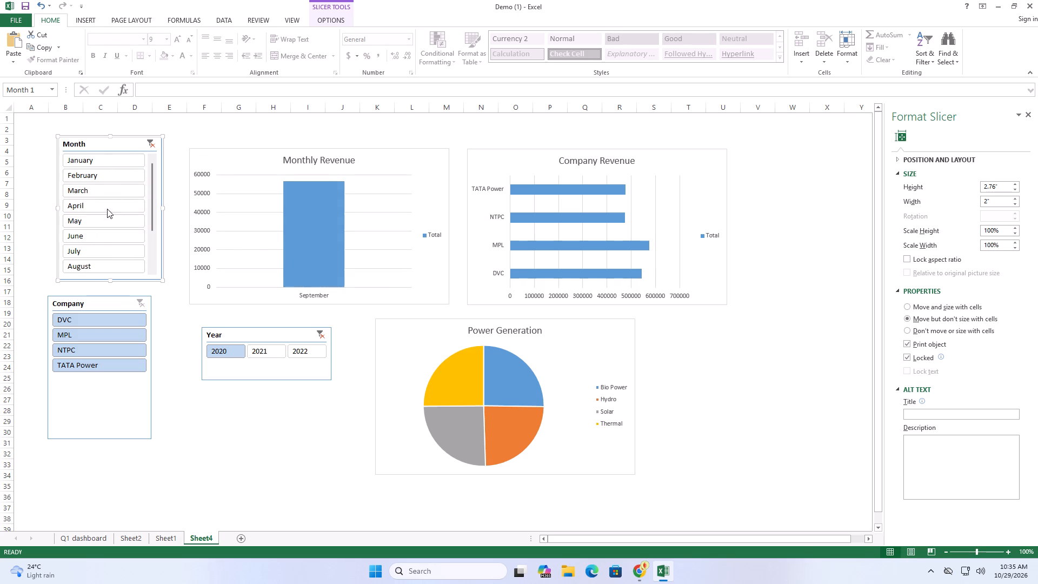
left_click(112, 175)
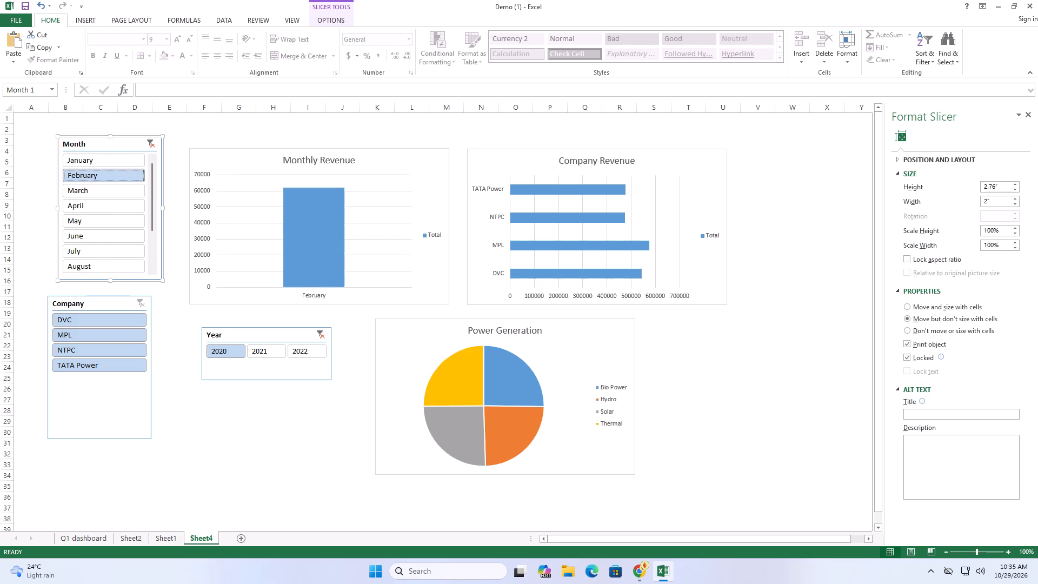
Test the Company slicer by filtering to NTPC, MPL, DVC and TATA Power in turn, ending on MPL.
left_click(91, 351)
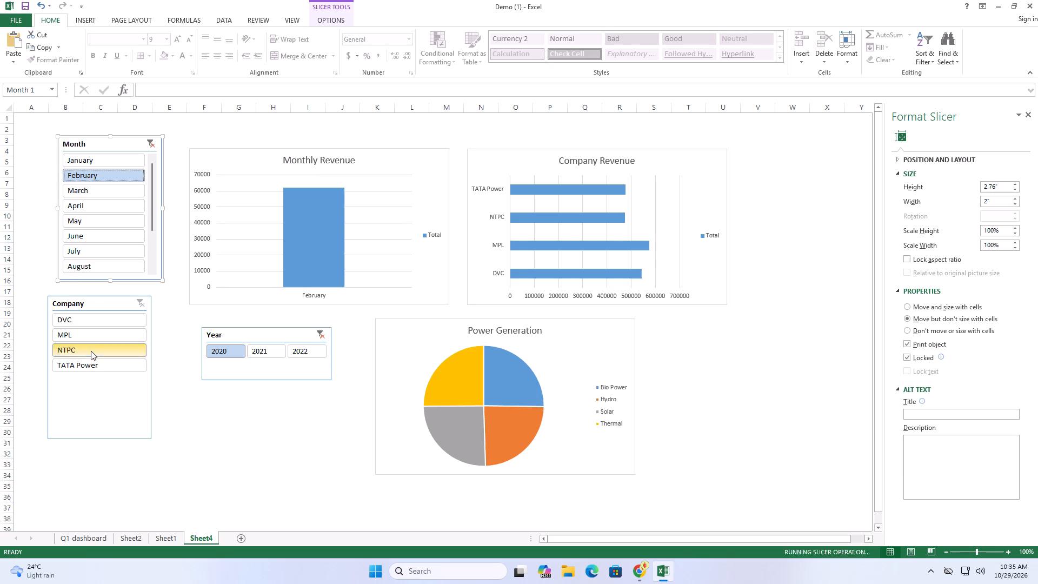
left_click(97, 336)
left_click(102, 323)
left_click(99, 342)
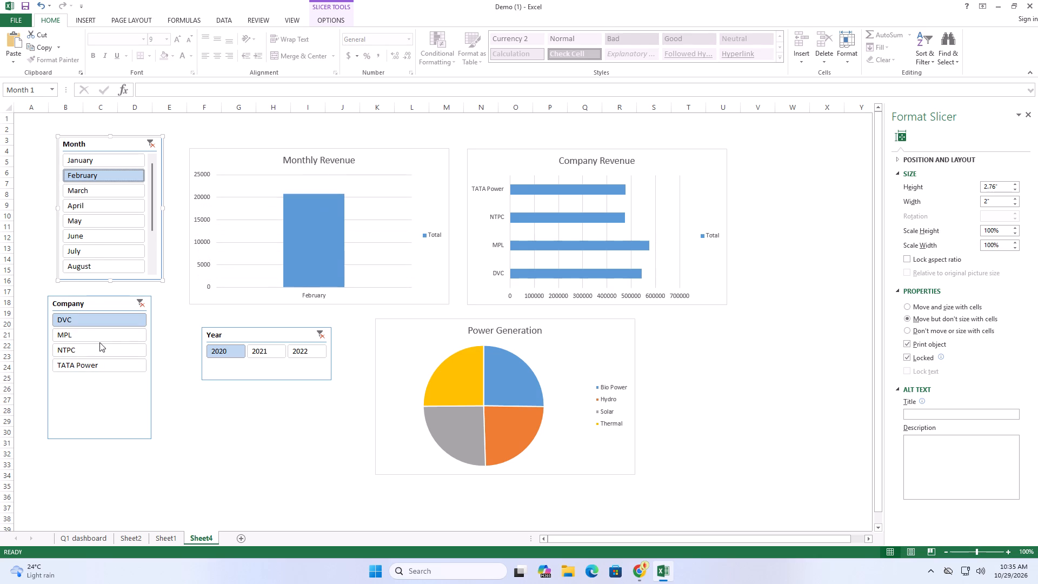
scroll(108, 336, "down", 1)
scroll(108, 336, "up", 1)
left_click(108, 362)
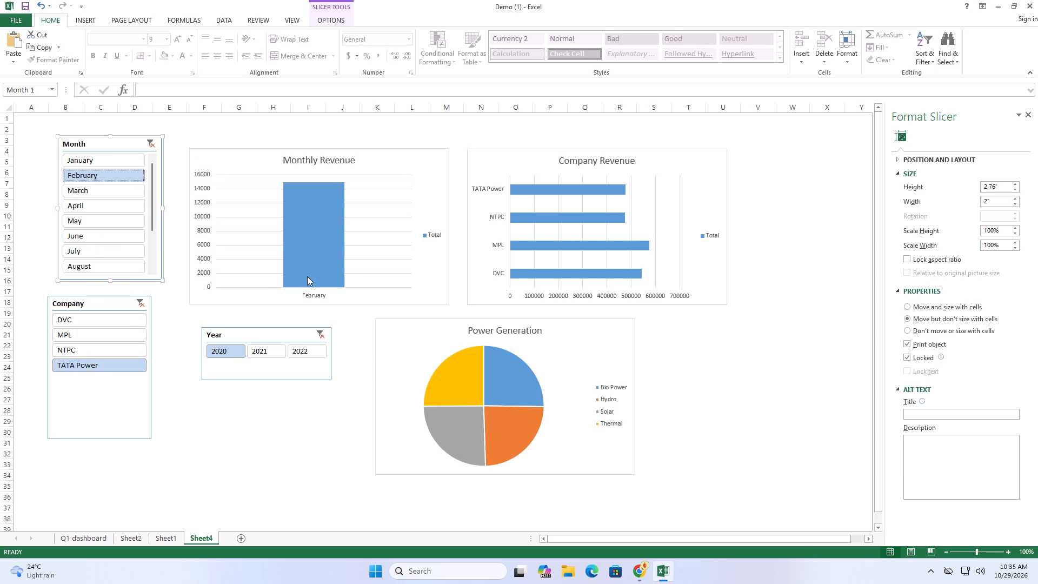
left_click(113, 346)
left_click(115, 334)
left_click(117, 328)
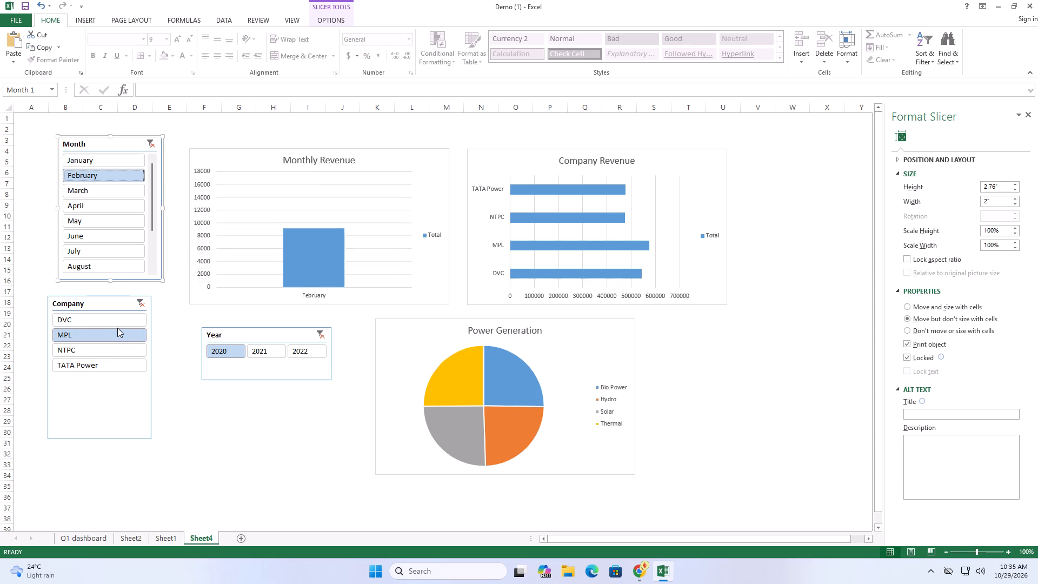
Try other years in the Year slicer for MPL in February, and clear the Year filter.
left_click(267, 352)
left_click(245, 350)
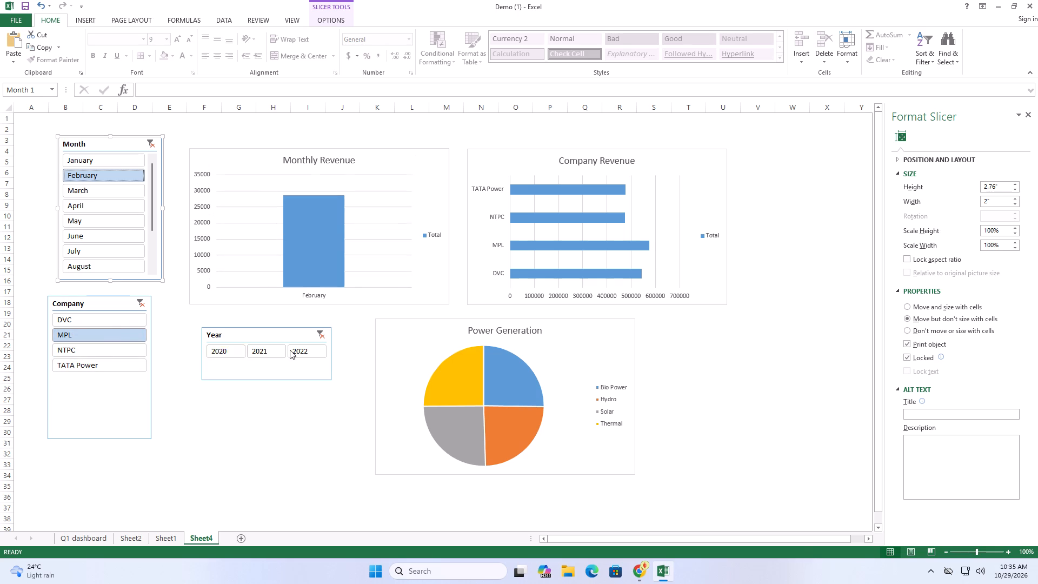
left_click(317, 338)
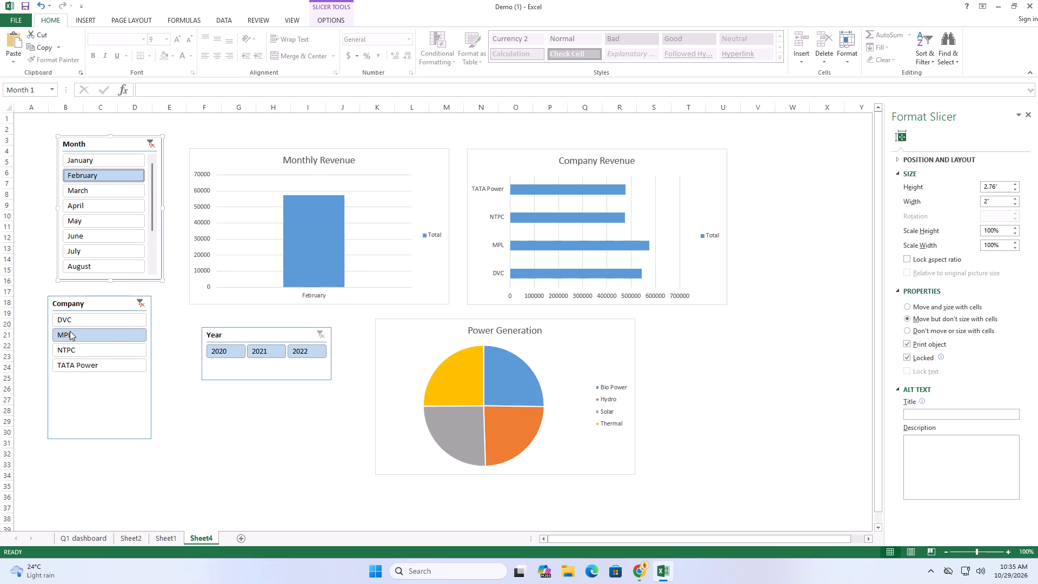
Filter to DVC, MPL and NTPC in turn across all years, and clear the Month and Company filters.
left_click(76, 321)
left_click(78, 333)
left_click(83, 356)
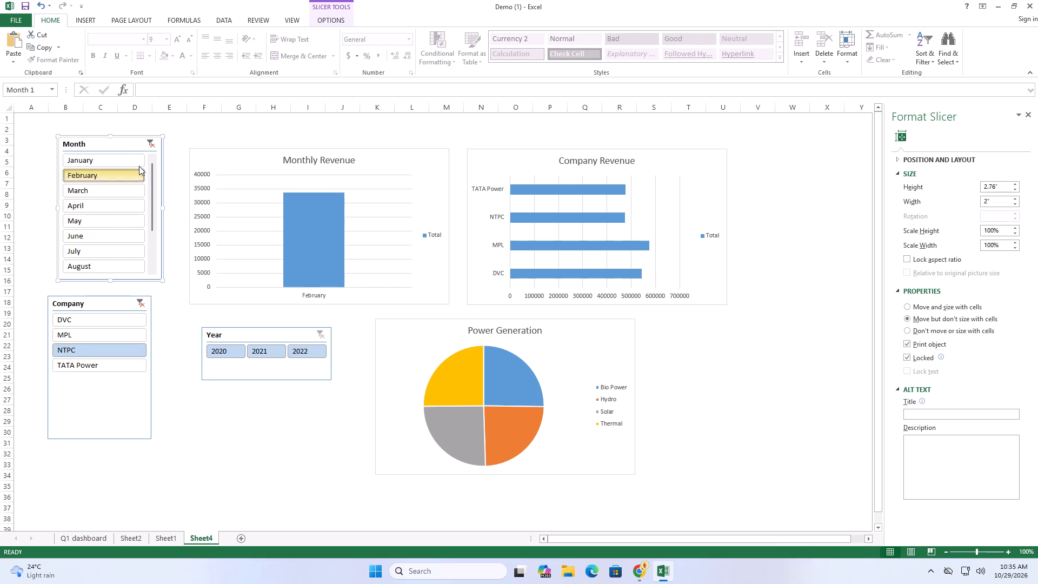
left_click(152, 145)
left_click(138, 308)
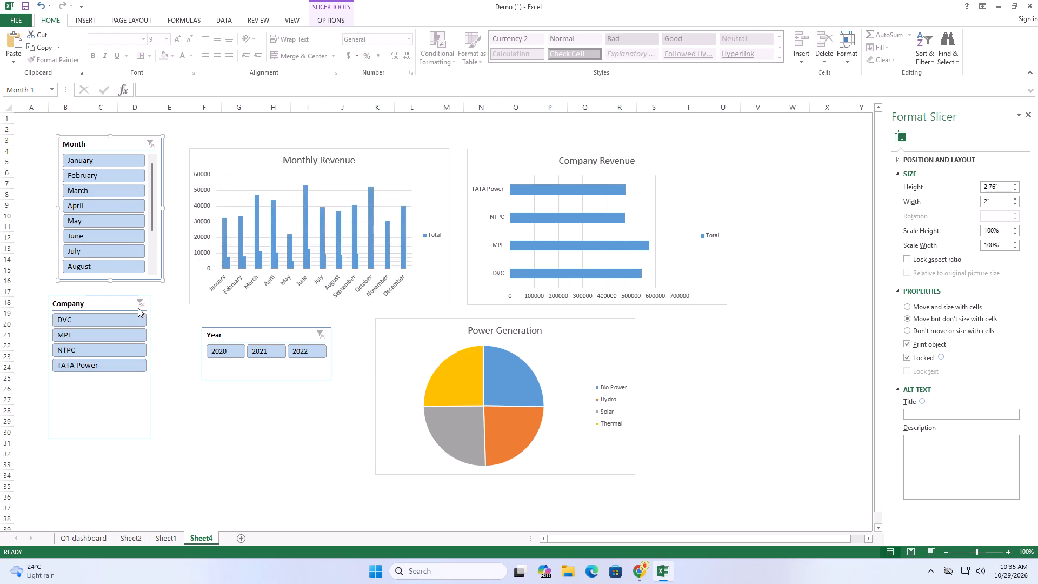
Test the Month slicer by filtering to May, March and May again, and clear the Month filter.
left_click(128, 215)
left_click(128, 190)
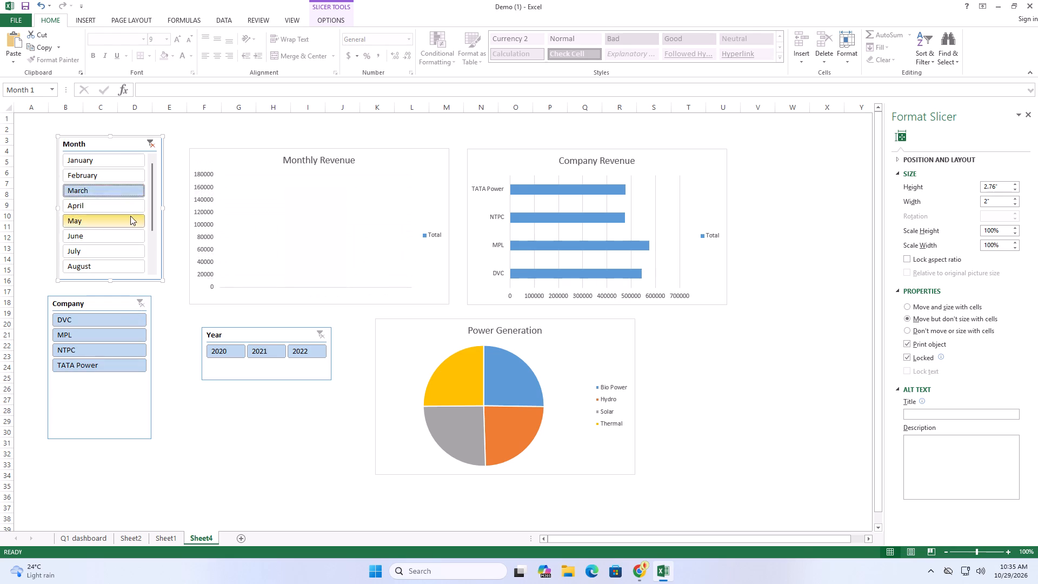
left_click(130, 216)
left_click(152, 146)
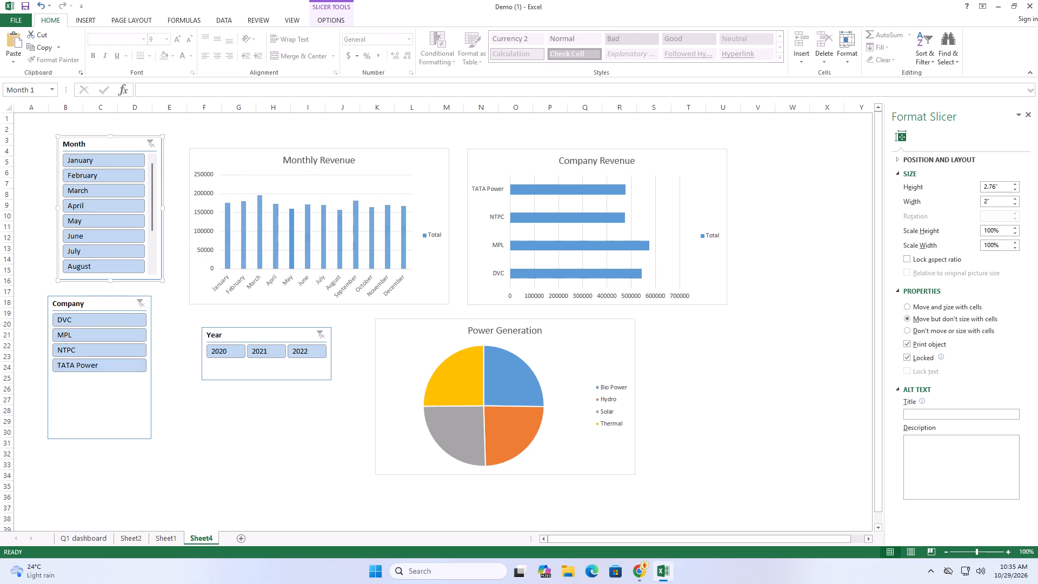
Test the Company slicer by filtering to TATA Power, NTPC and MPL in turn, and clear the Company filter.
left_click(103, 364)
left_click(108, 353)
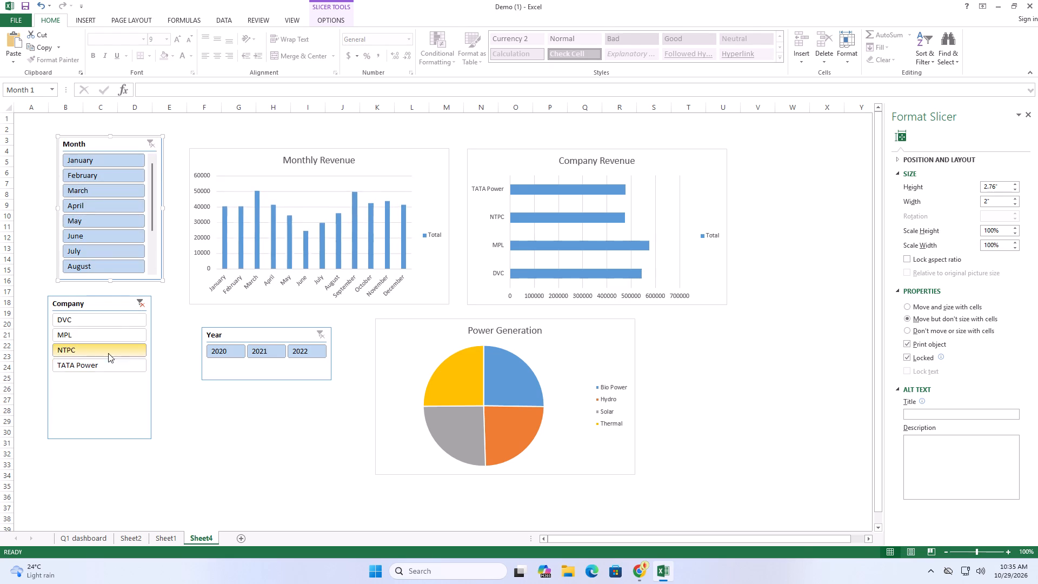
left_click(115, 333)
left_click(117, 328)
left_click(144, 304)
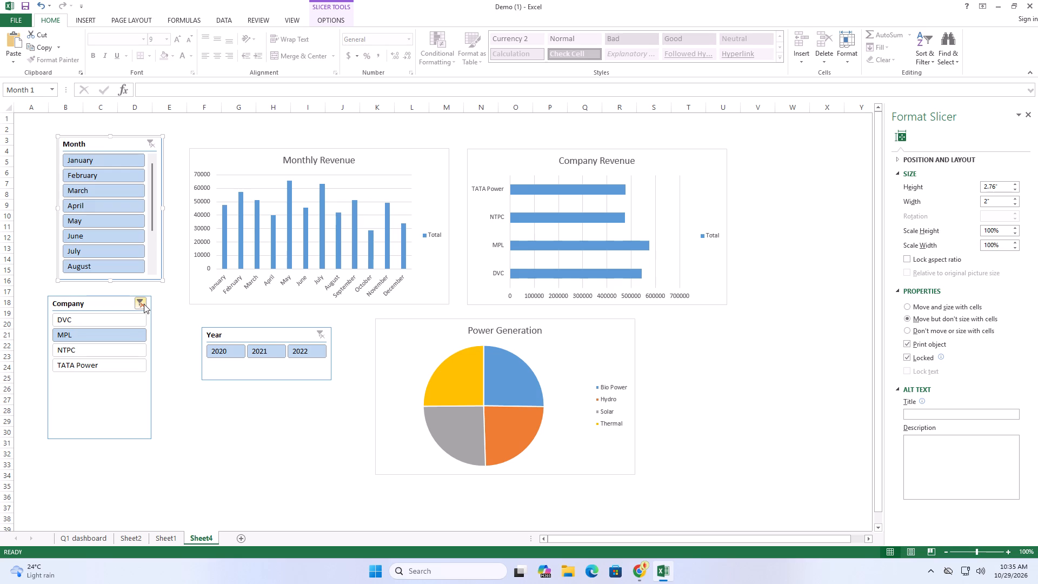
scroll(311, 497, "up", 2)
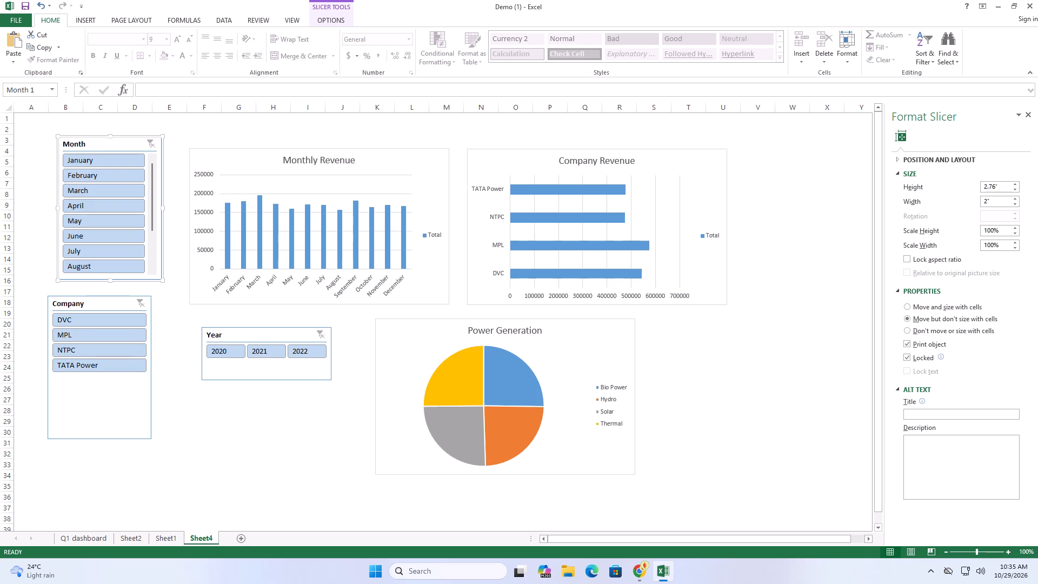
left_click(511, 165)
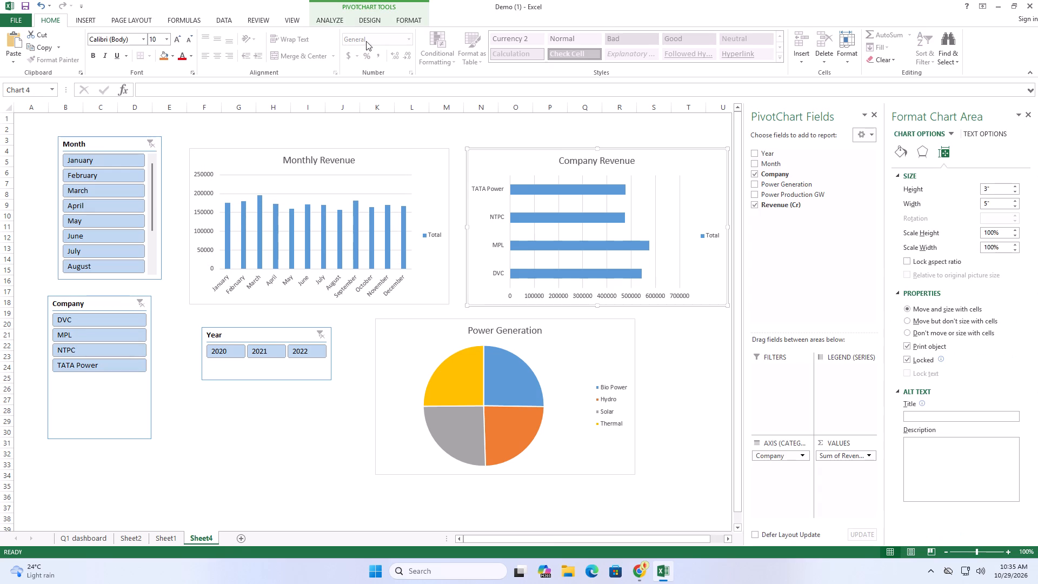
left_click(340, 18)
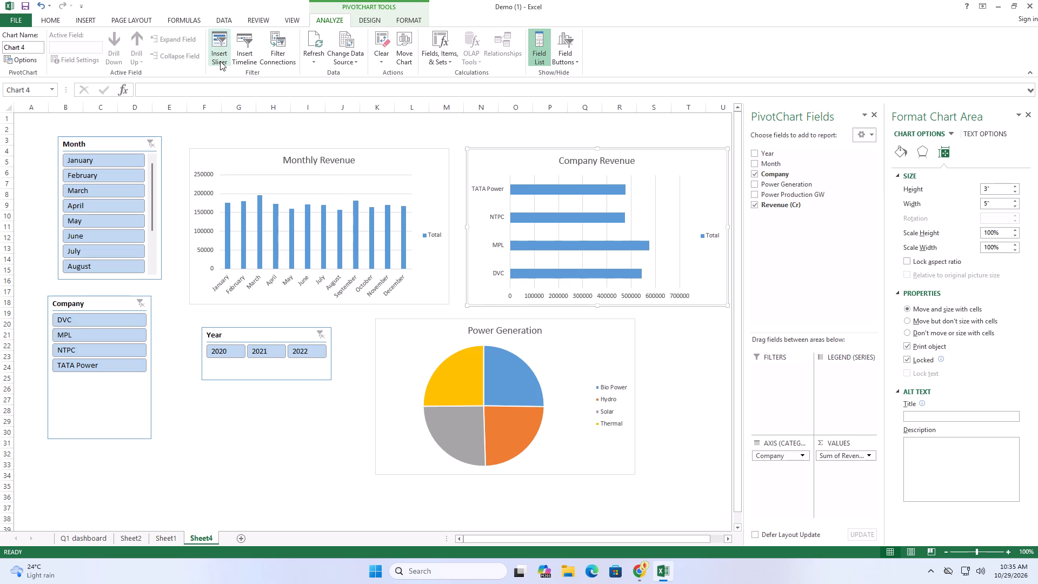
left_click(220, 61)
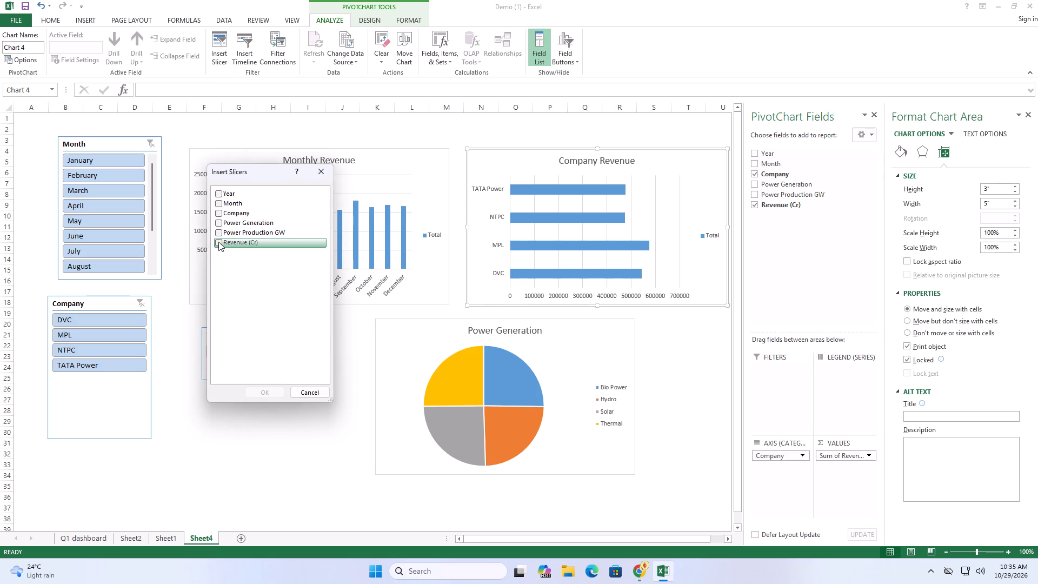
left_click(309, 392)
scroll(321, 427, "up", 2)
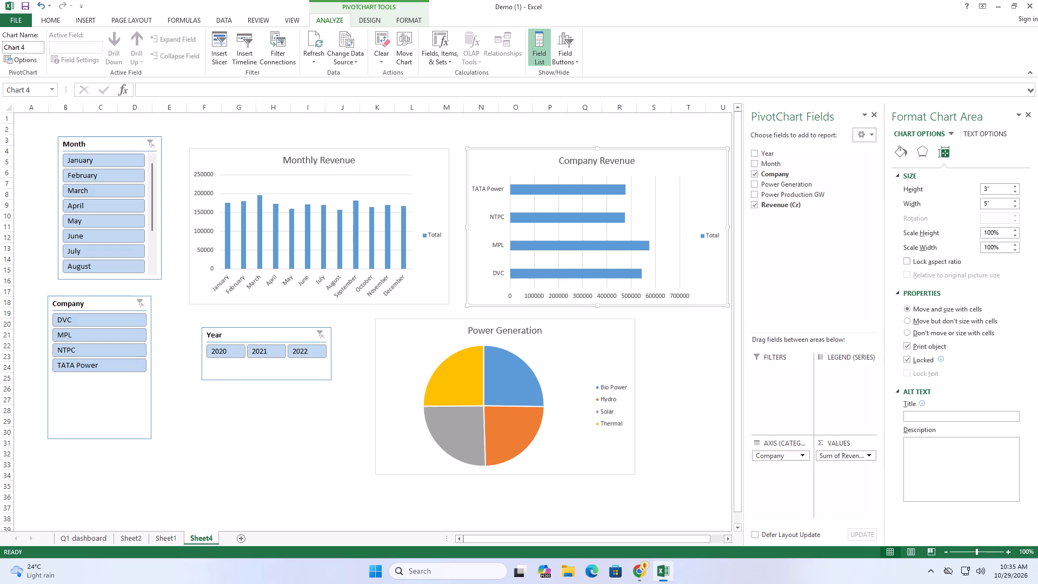
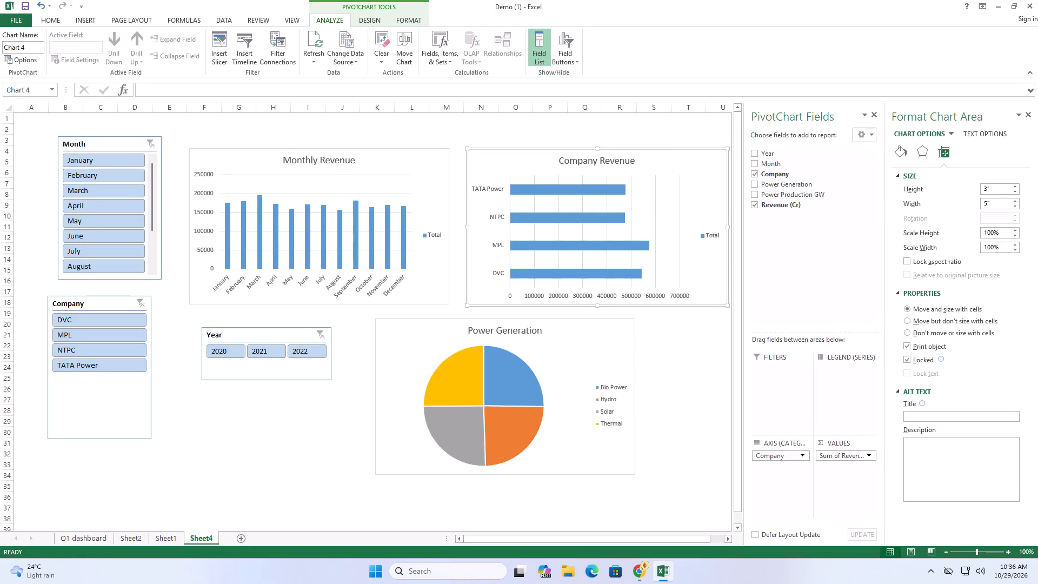
Align the Company slicer under the Month slicer, and move the Monthly Revenue chart down to place the Year slicer above it.
left_click_drag(90, 303, 101, 294)
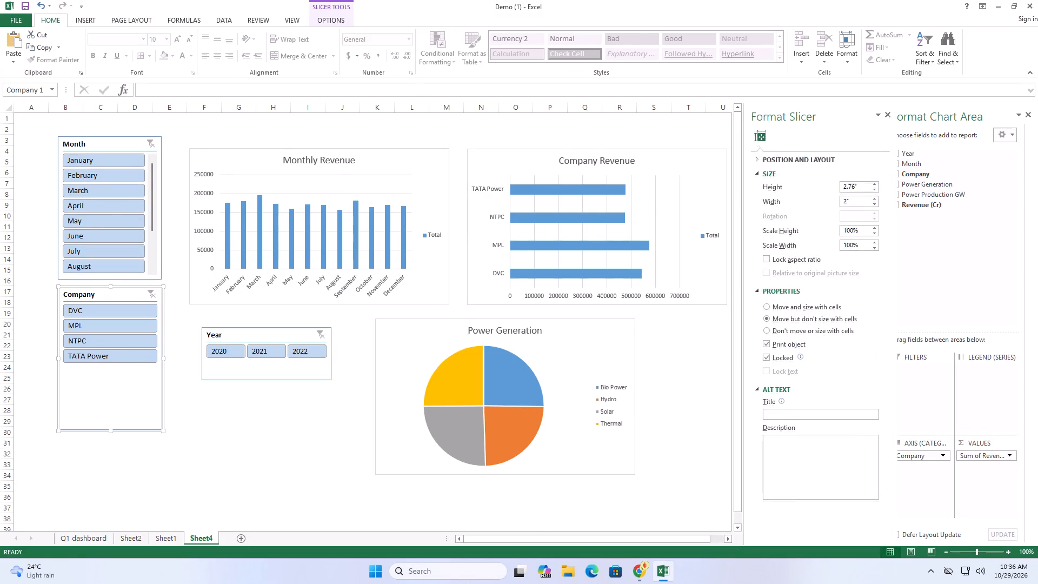
left_click_drag(369, 158, 380, 193)
left_click_drag(263, 336, 252, 134)
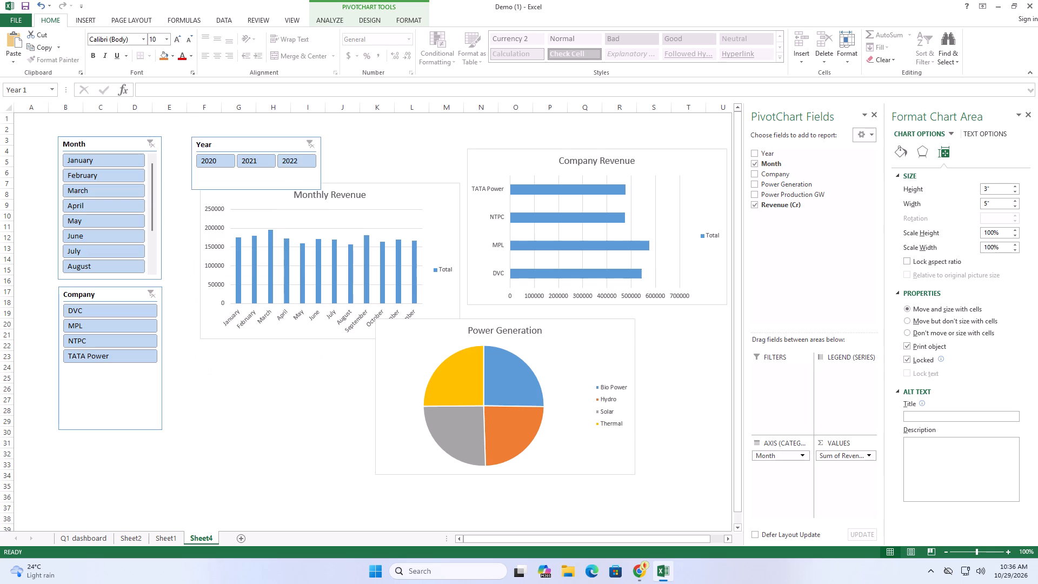
left_click_drag(252, 134, 244, 141)
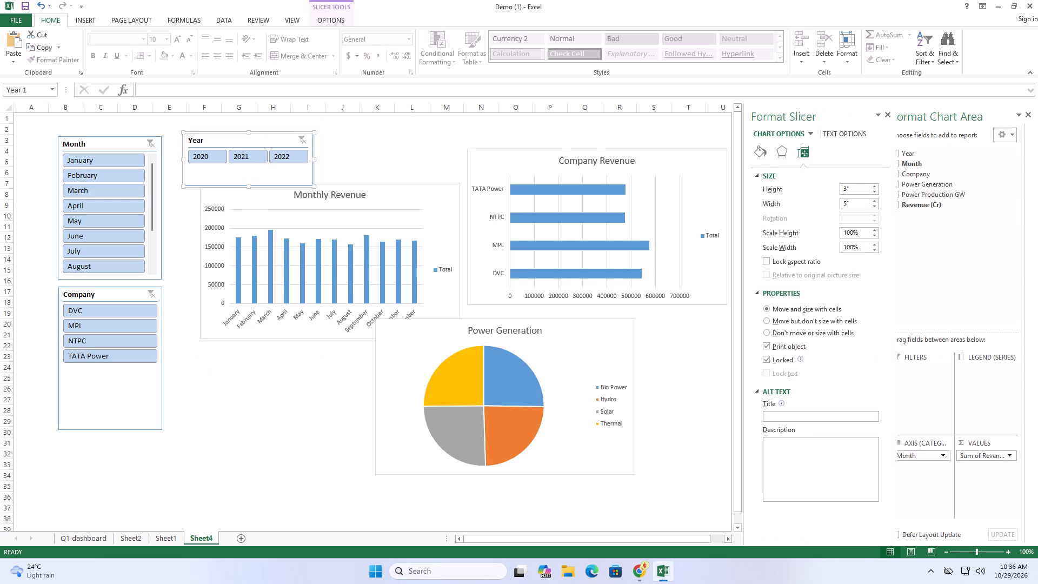
left_click_drag(349, 207, 323, 220)
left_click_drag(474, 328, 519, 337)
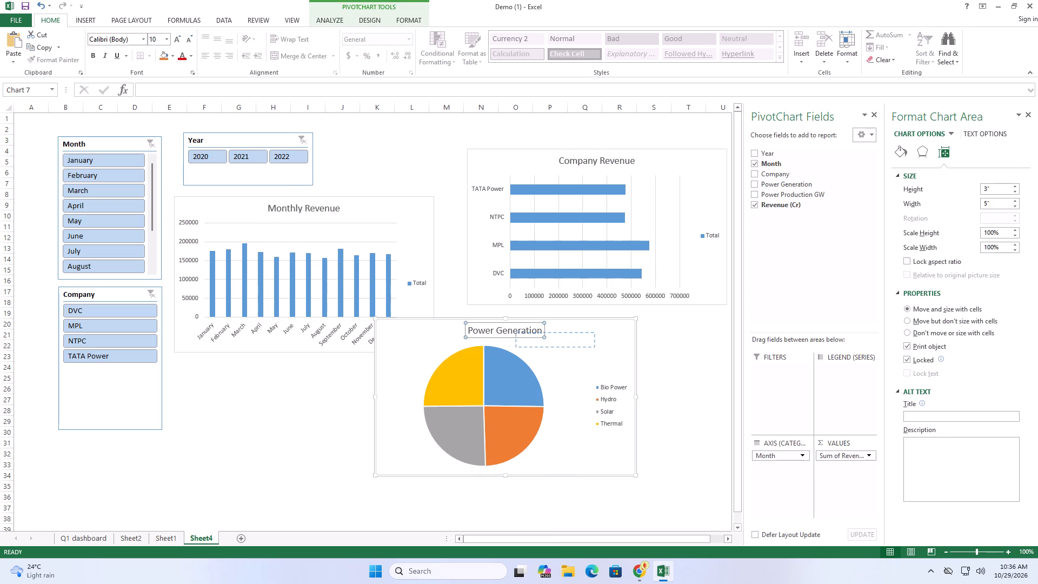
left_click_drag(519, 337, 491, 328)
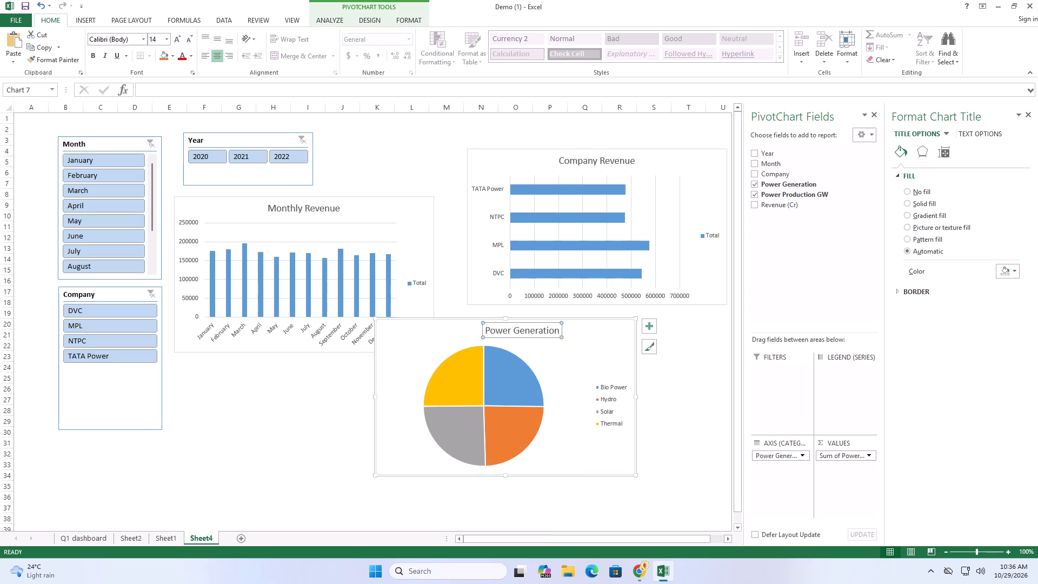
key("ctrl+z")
Move the whole Power Generation pie chart beneath the Company Revenue chart, clear of the Monthly Revenue chart.
left_click_drag(438, 333, 508, 329)
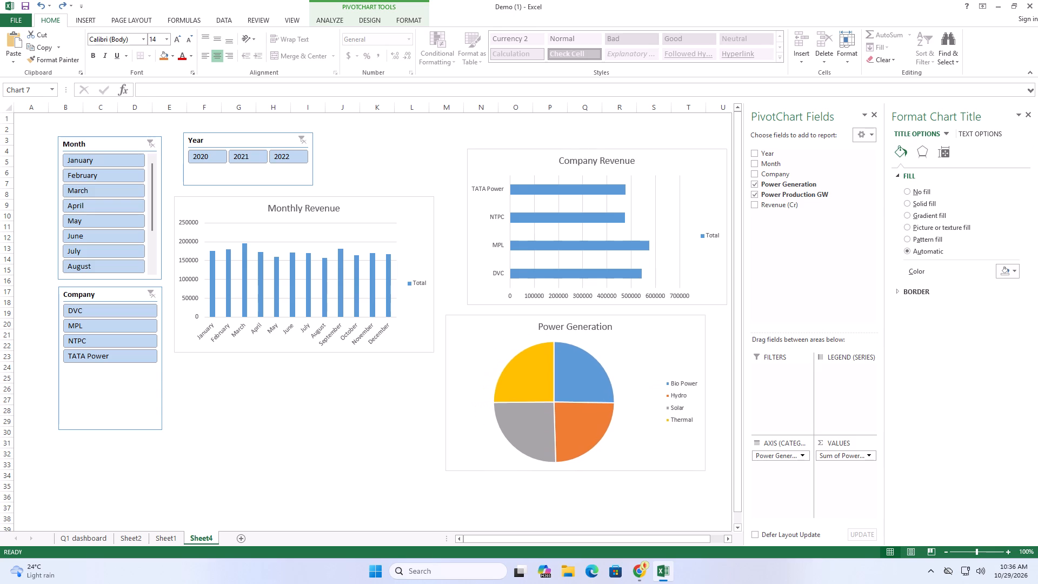
left_click_drag(508, 329, 518, 329)
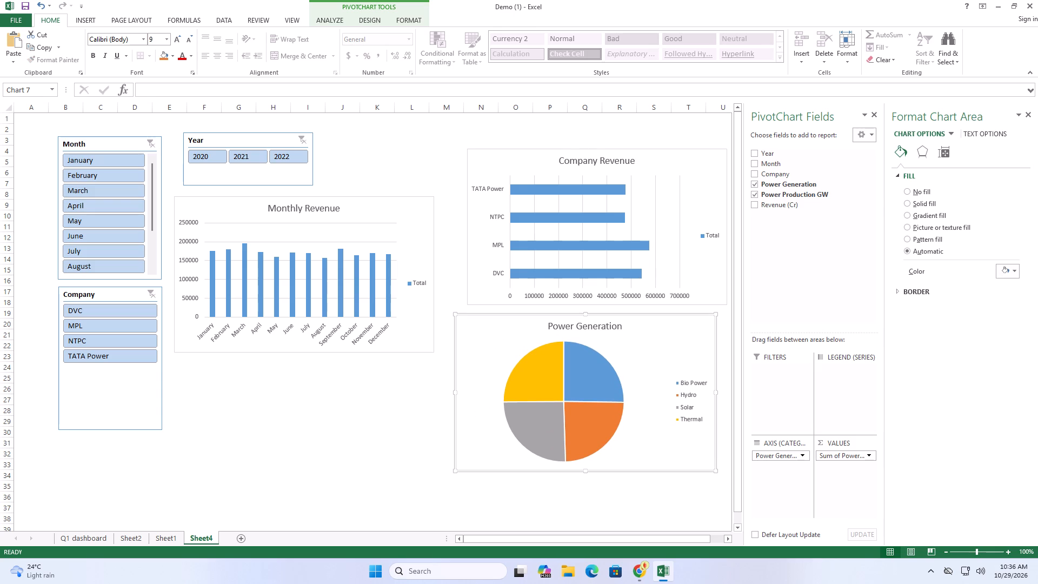
left_click(387, 209)
scroll(330, 341, "up", 1)
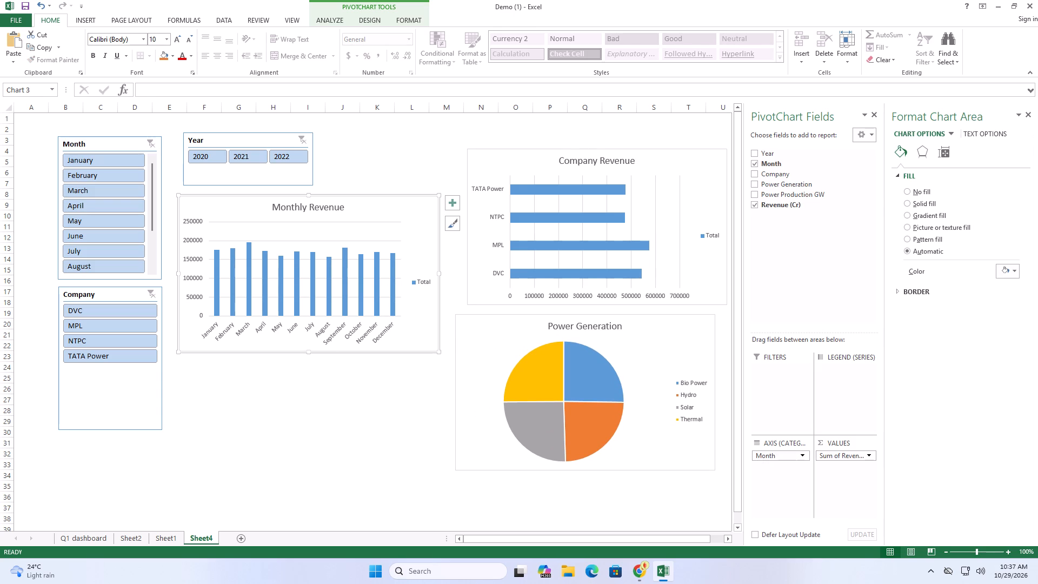
left_click(338, 390)
scroll(473, 267, "up", 2)
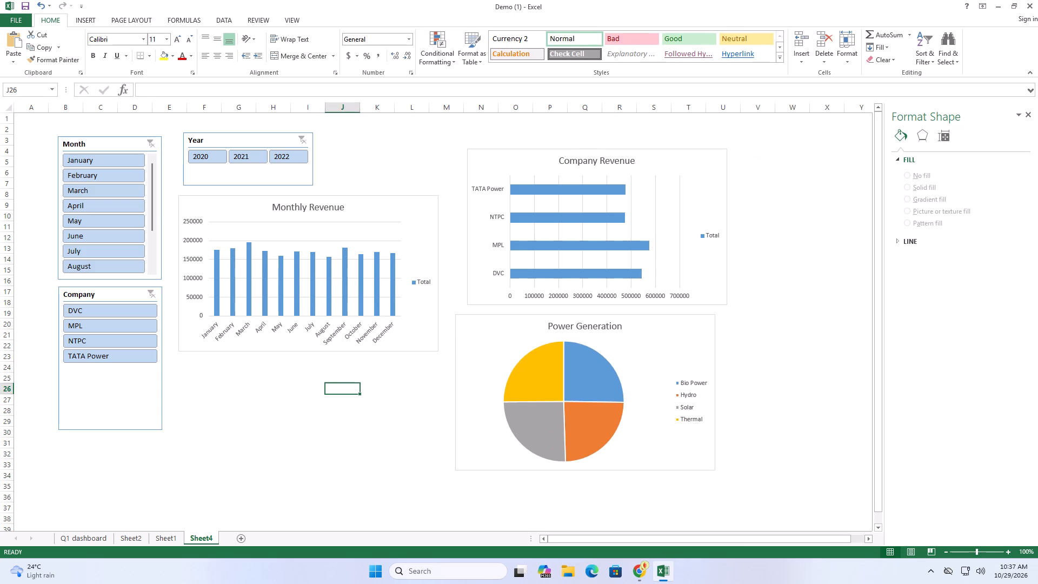
Test the Year slicer by filtering to 2021 and 2022, and clear the Year filter.
left_click(243, 162)
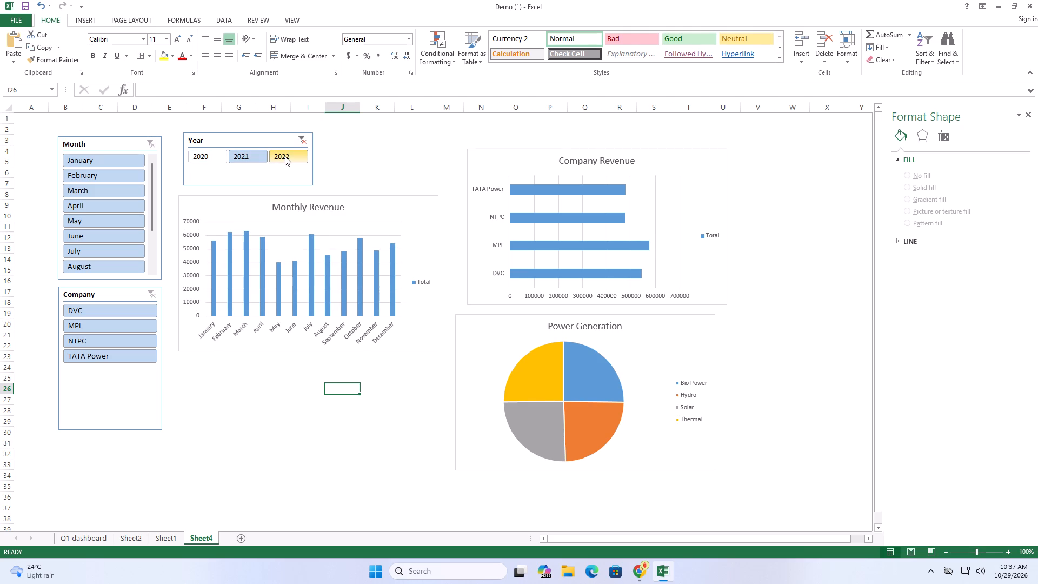
left_click(285, 156)
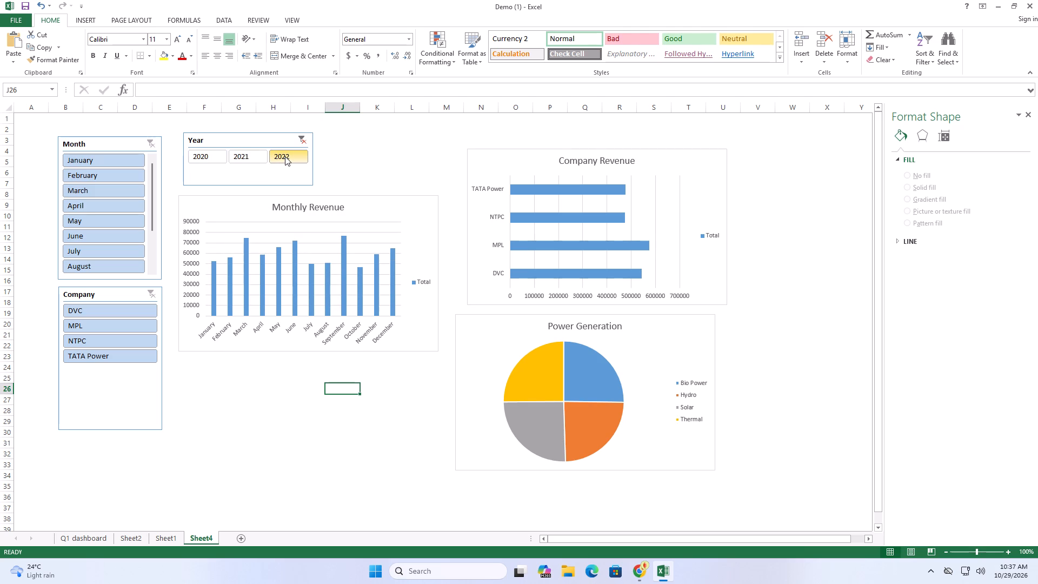
left_click(285, 156)
left_click(302, 142)
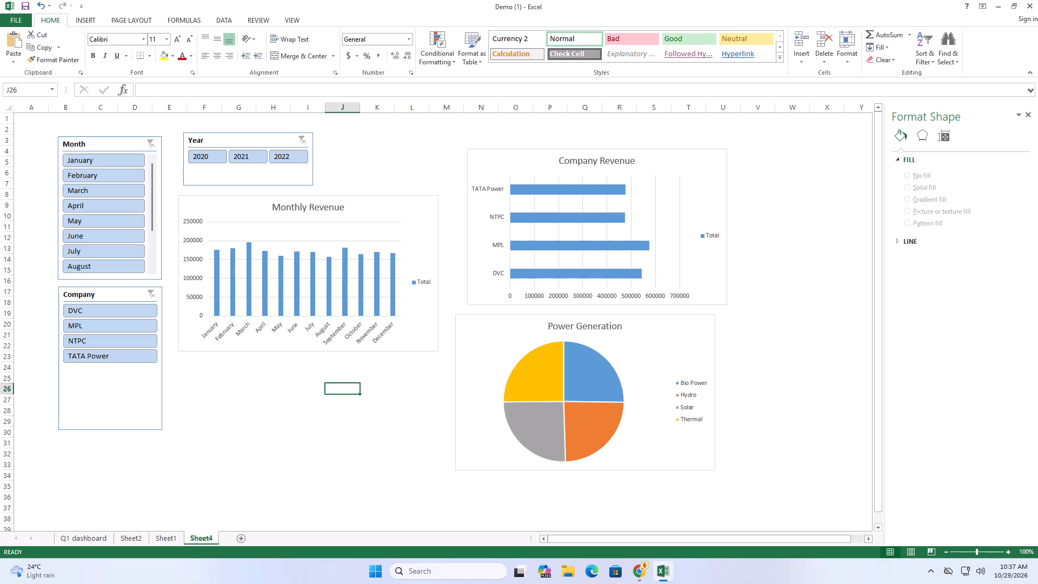
Move the Month slicer closer to the Year slicer and align the Company slicer directly beneath it.
left_click_drag(120, 140, 134, 135)
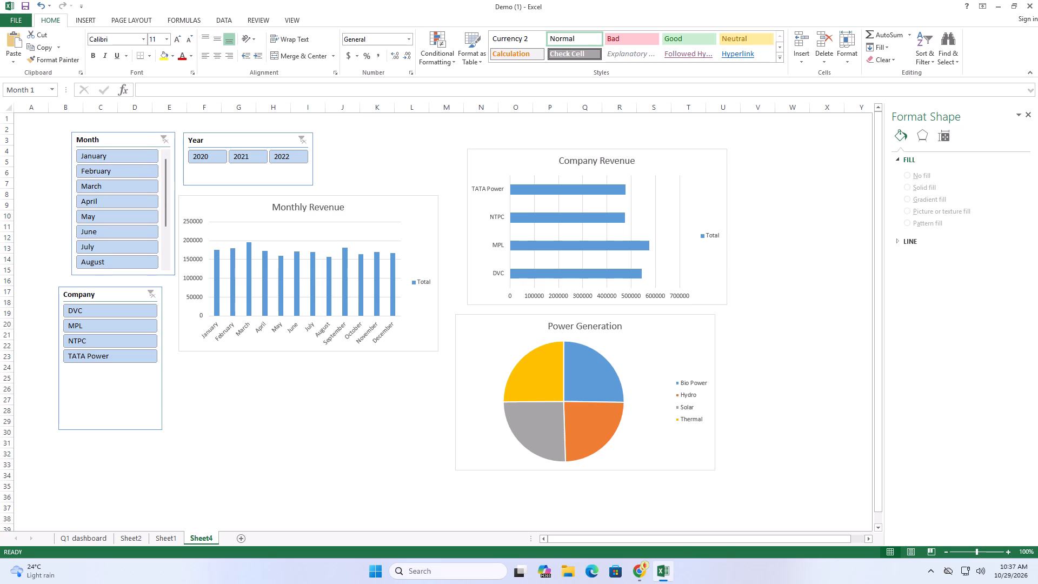
left_click_drag(134, 135, 131, 134)
left_click_drag(131, 295, 134, 287)
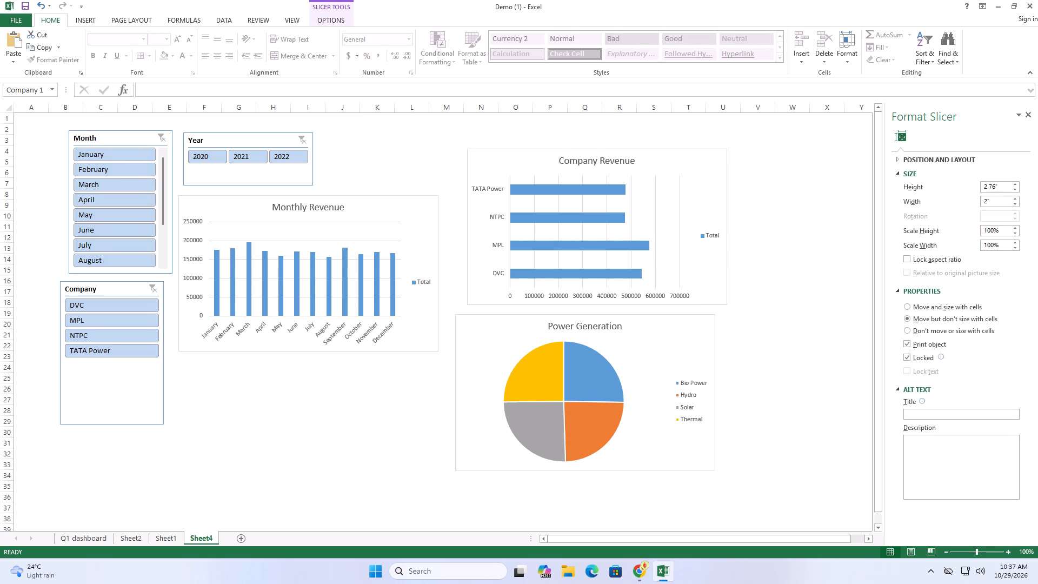
left_click_drag(134, 287, 140, 288)
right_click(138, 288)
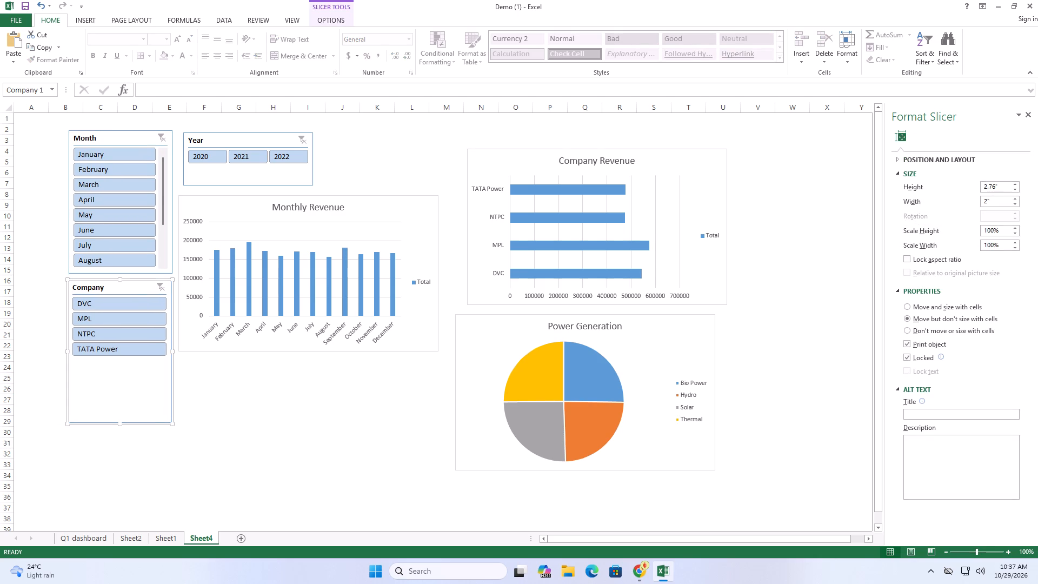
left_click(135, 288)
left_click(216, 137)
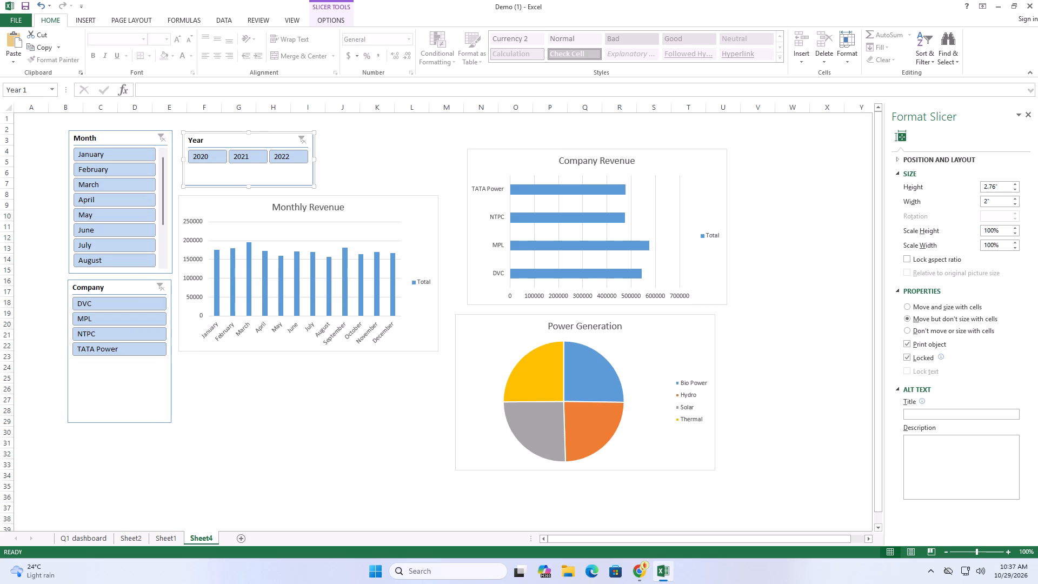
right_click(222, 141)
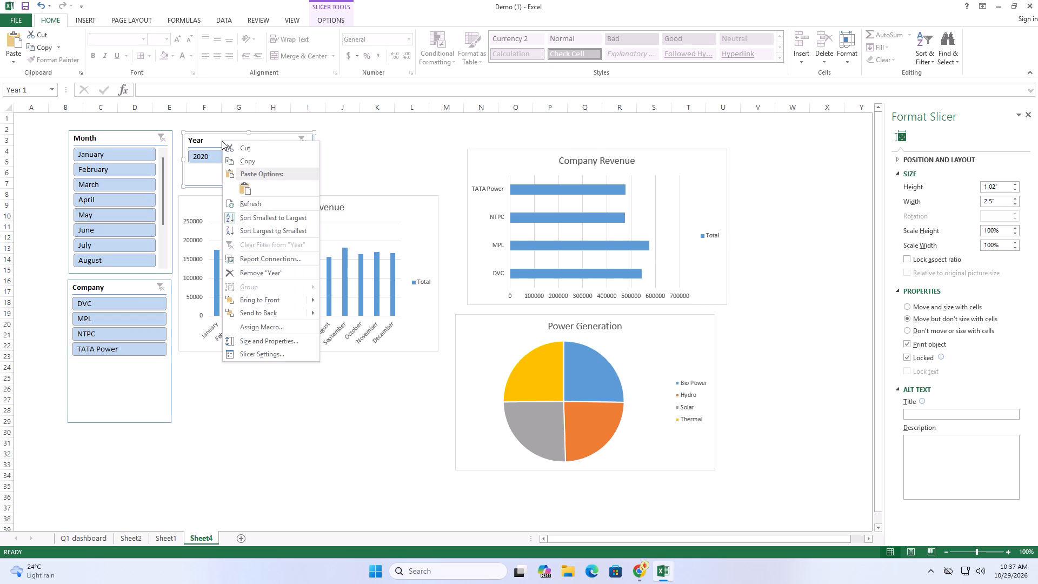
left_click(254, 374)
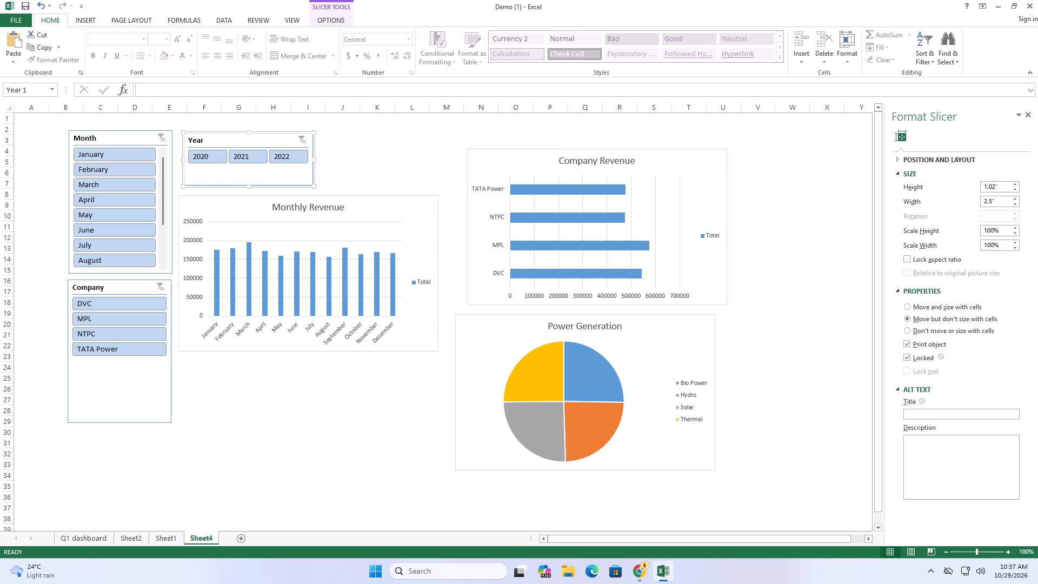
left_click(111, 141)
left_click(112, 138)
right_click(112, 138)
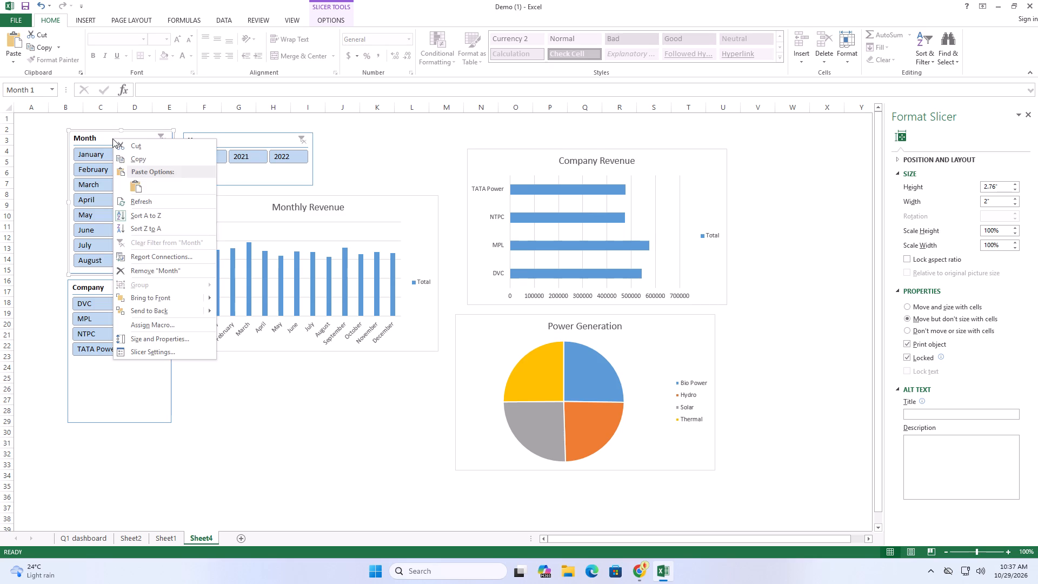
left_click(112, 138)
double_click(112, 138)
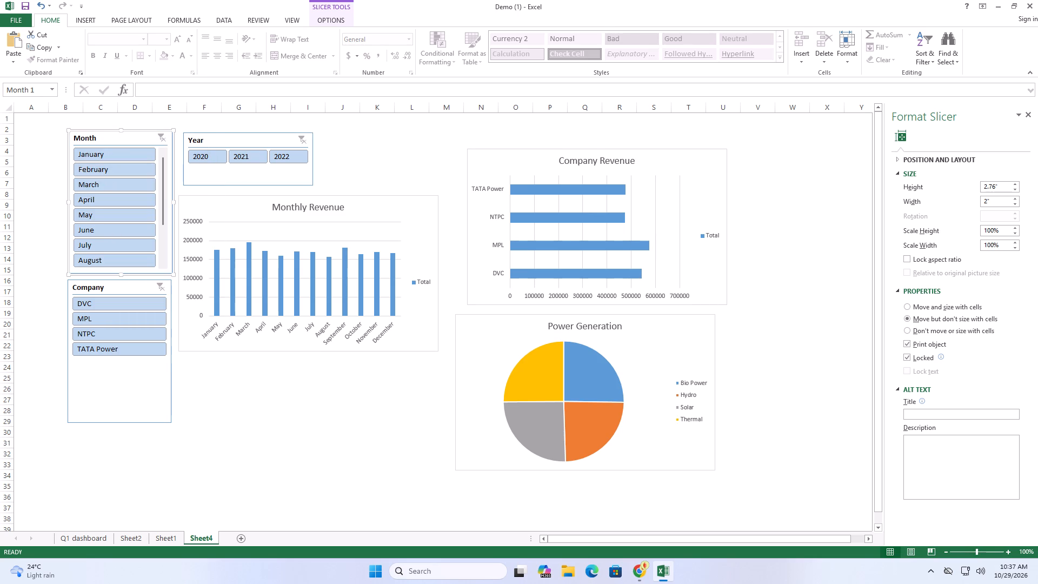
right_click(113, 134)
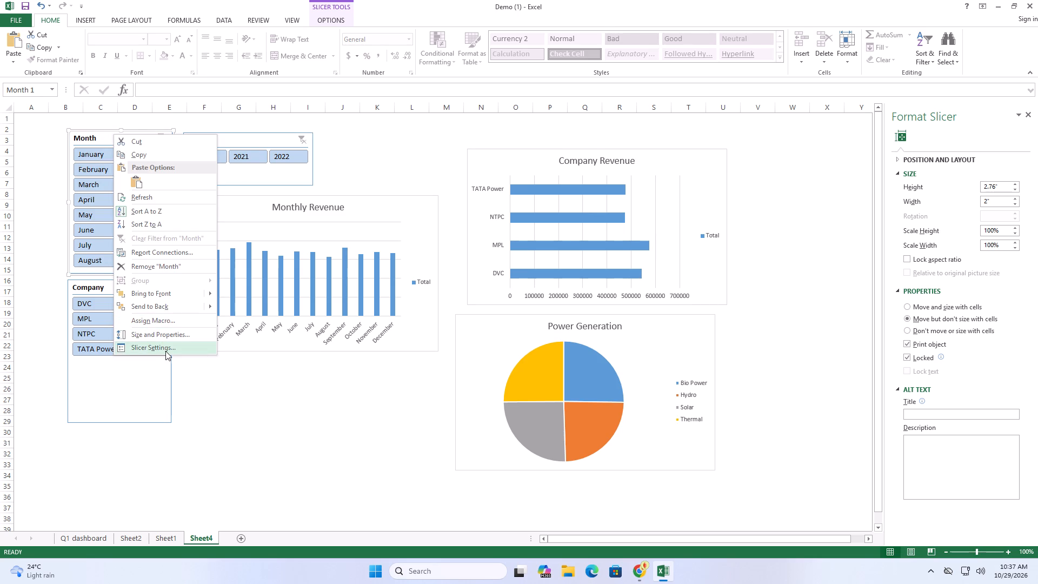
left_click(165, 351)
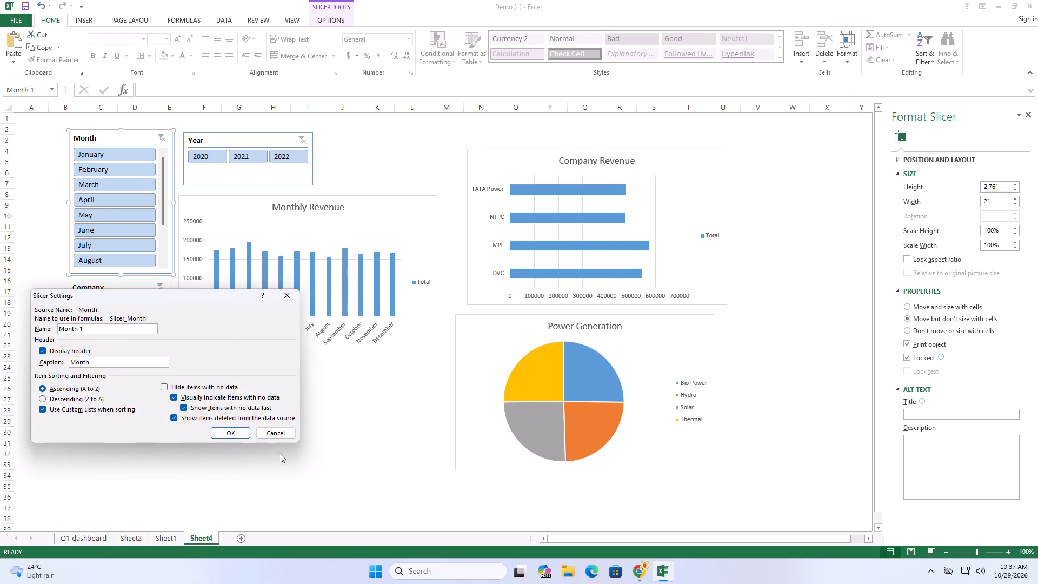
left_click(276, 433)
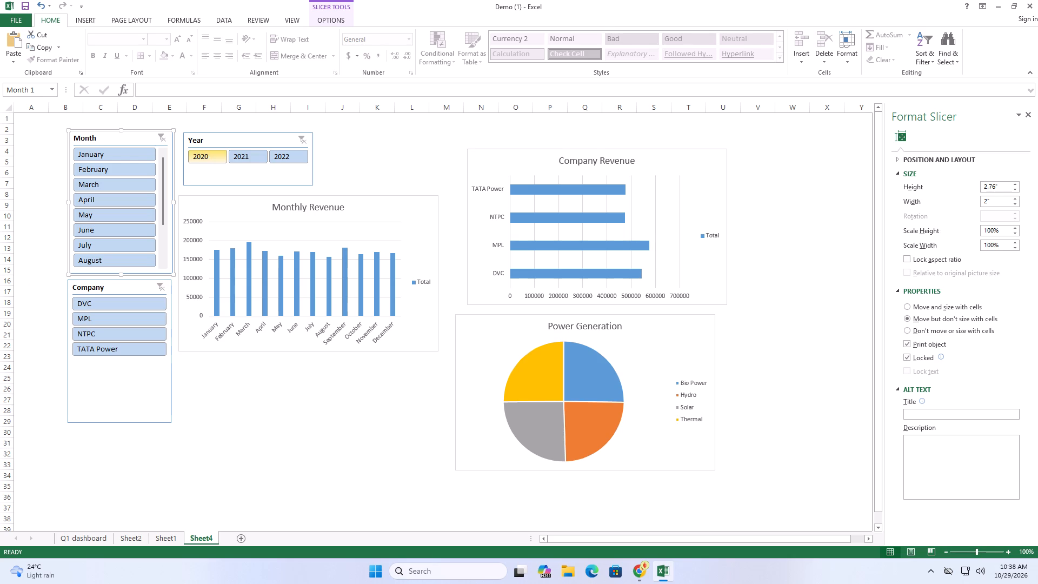
Examine which PivotTables the Month slicer is connected to in its report connections.
right_click(121, 141)
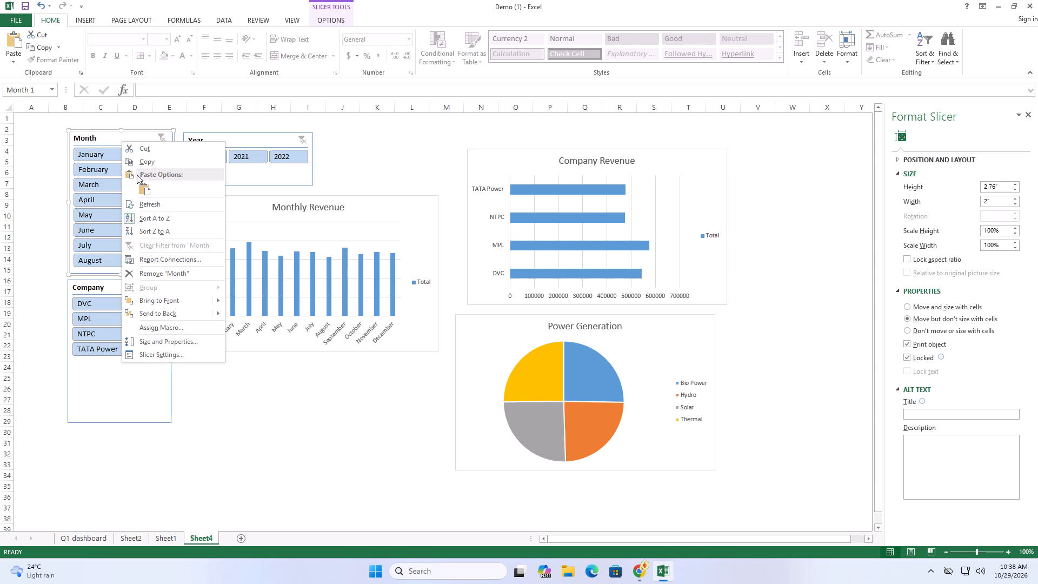
left_click(159, 257)
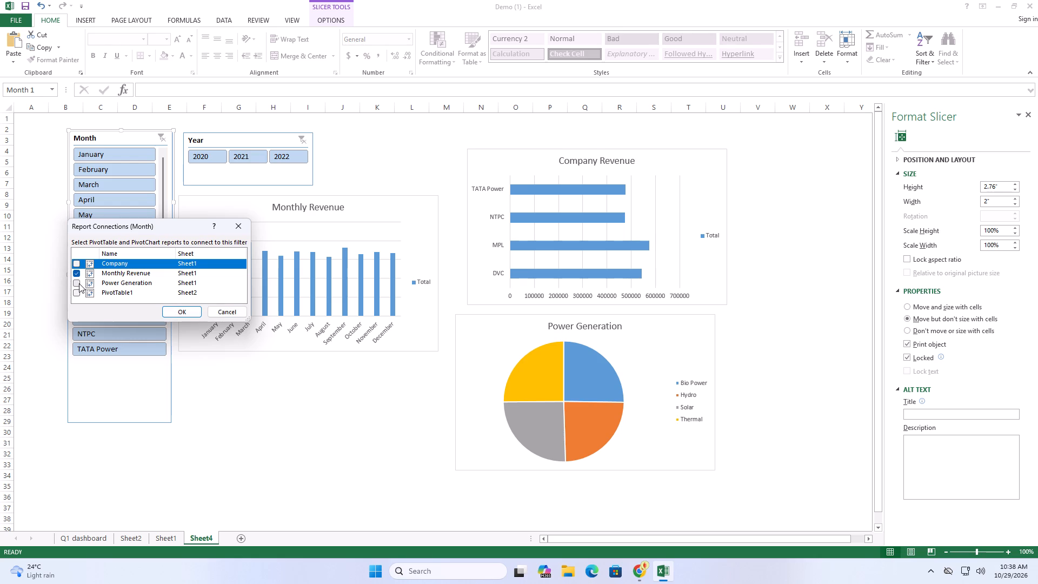
left_click(239, 313)
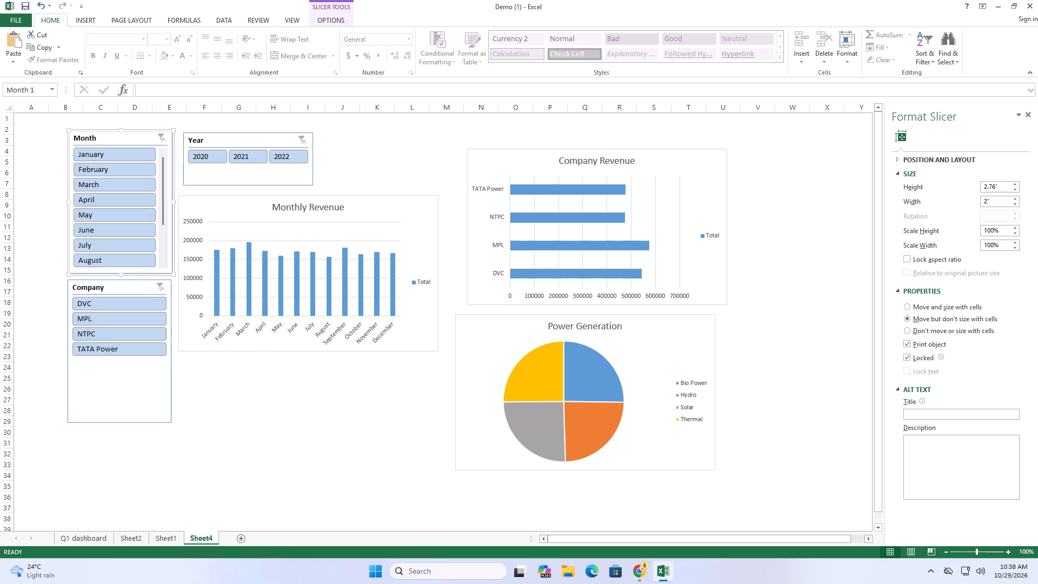
Connect the Company slicer to the Company, Power Generation and PivotTable1 reports in addition to Monthly Revenue.
left_click(127, 378)
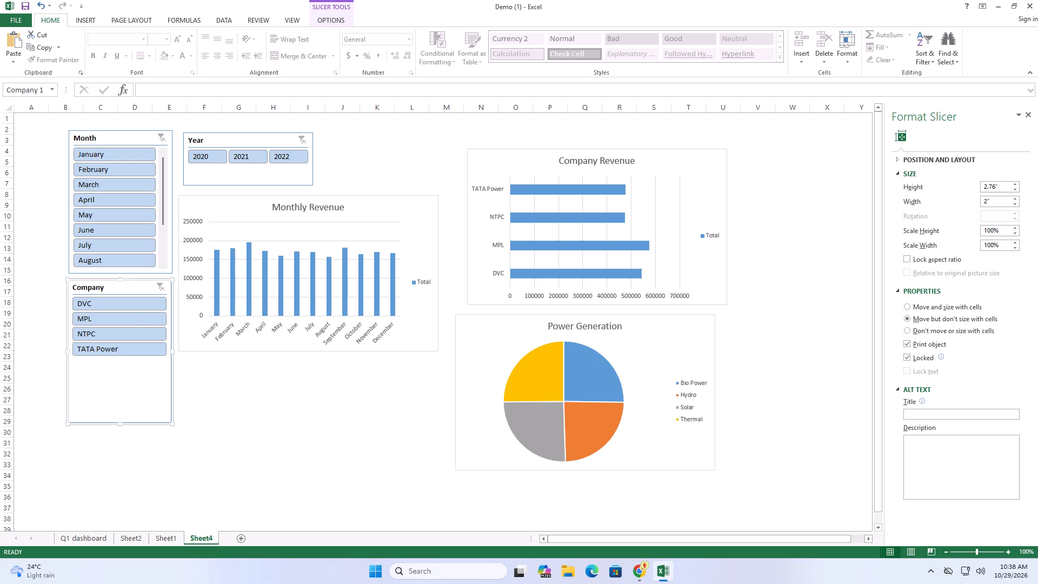
right_click(133, 286)
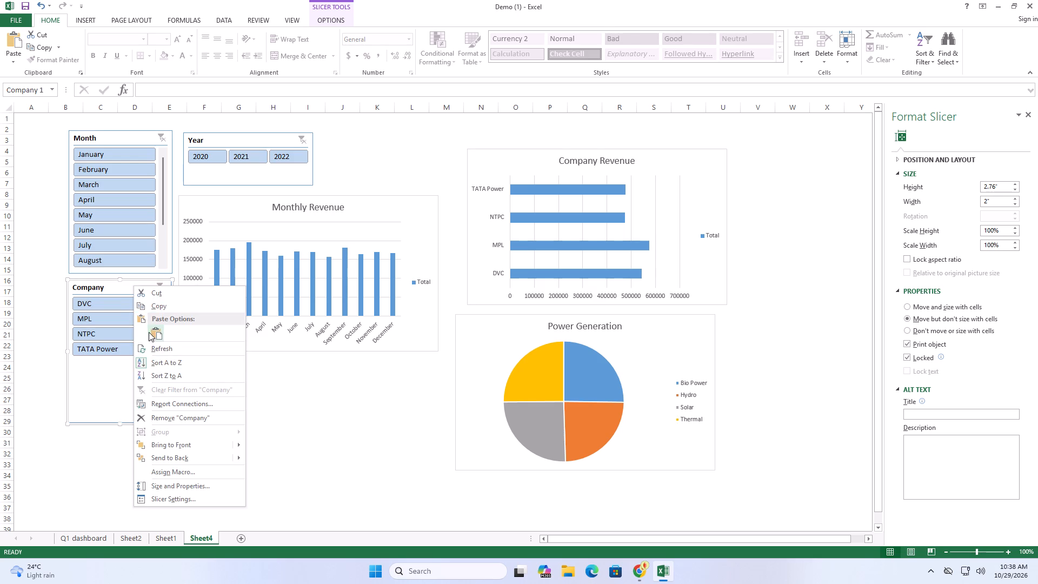
left_click(120, 289)
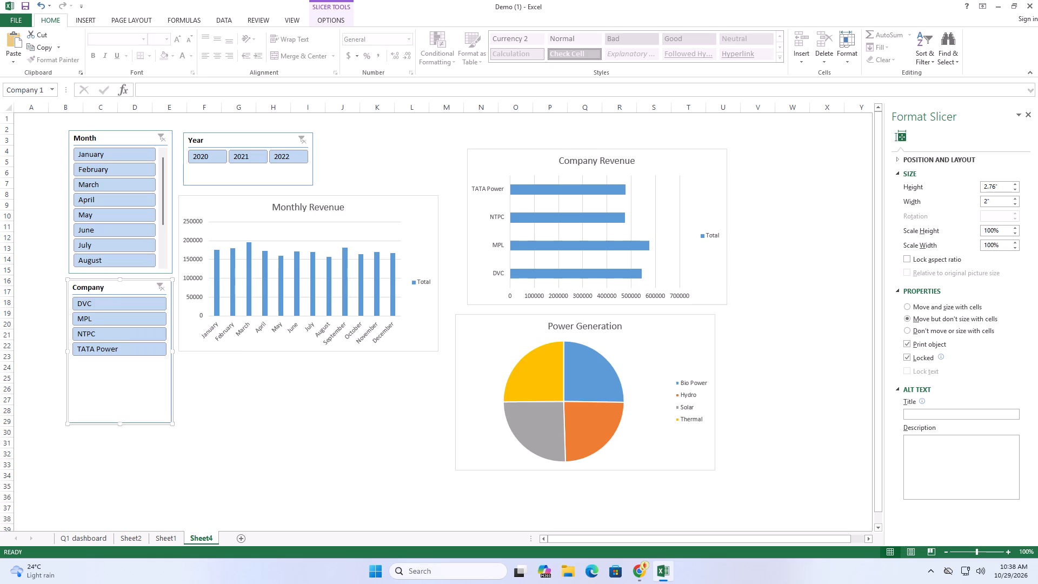
right_click(120, 289)
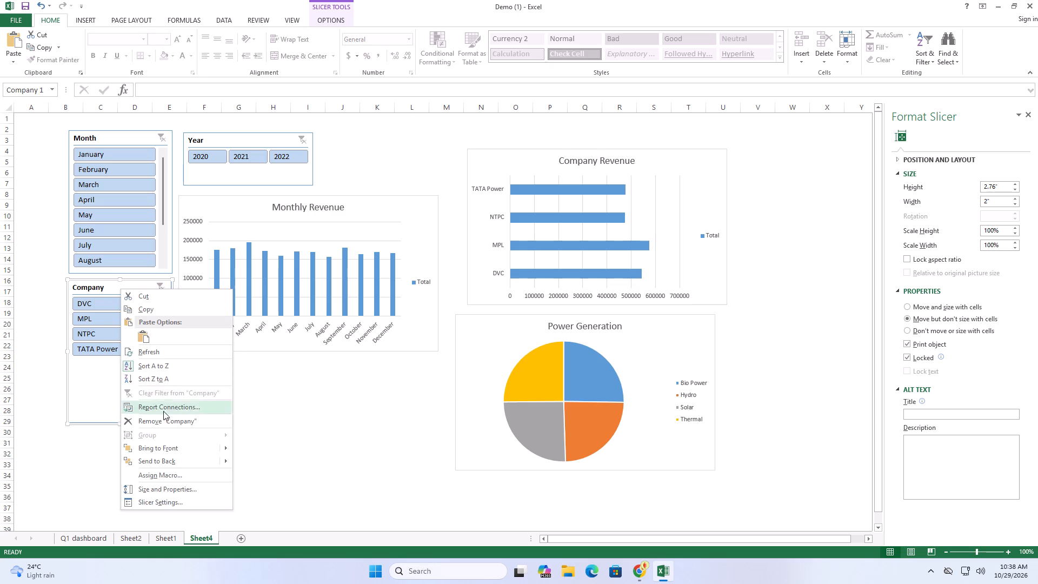
left_click(169, 412)
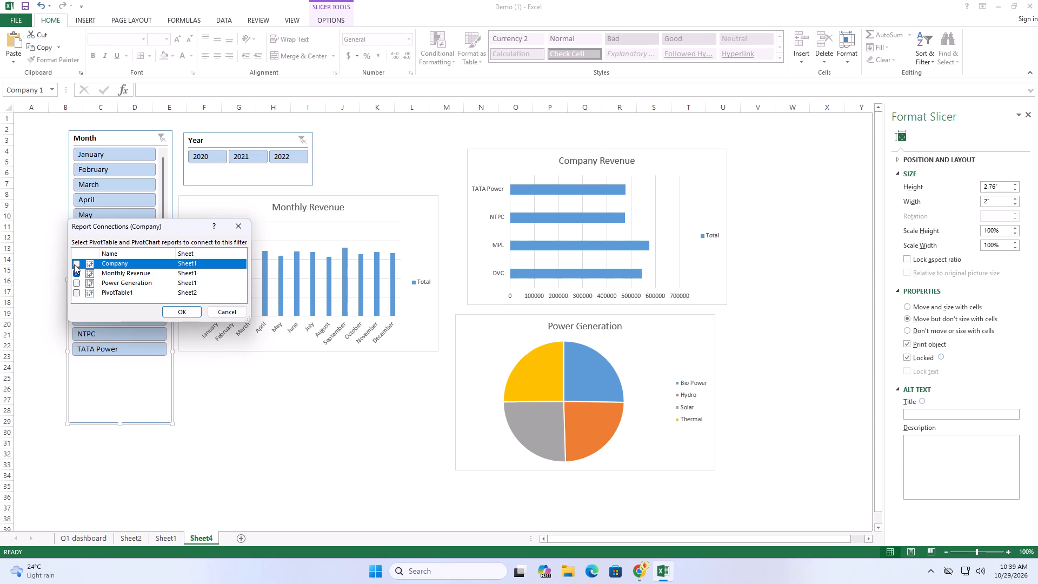
left_click(74, 261)
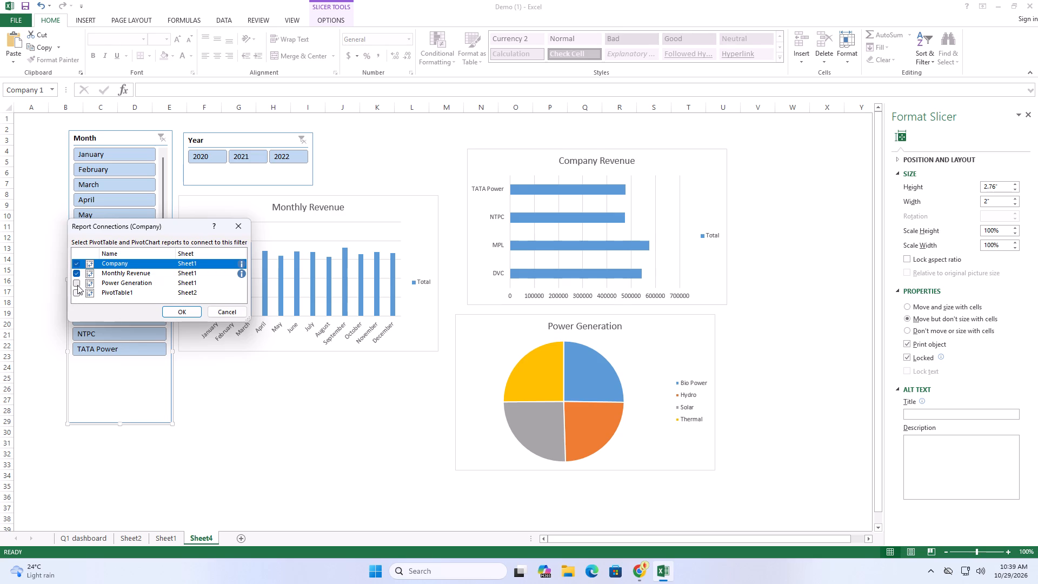
left_click(77, 285)
left_click(78, 291)
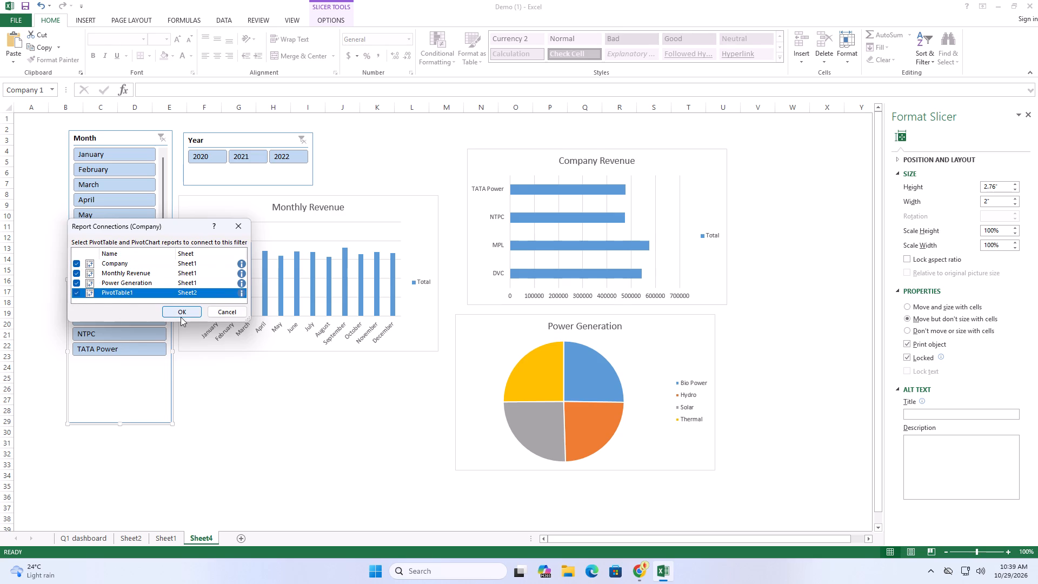
left_click(181, 317)
Connect the Month slicer to the Company, Power Generation and PivotTable1 reports in addition to Monthly Revenue.
left_click(120, 139)
right_click(120, 139)
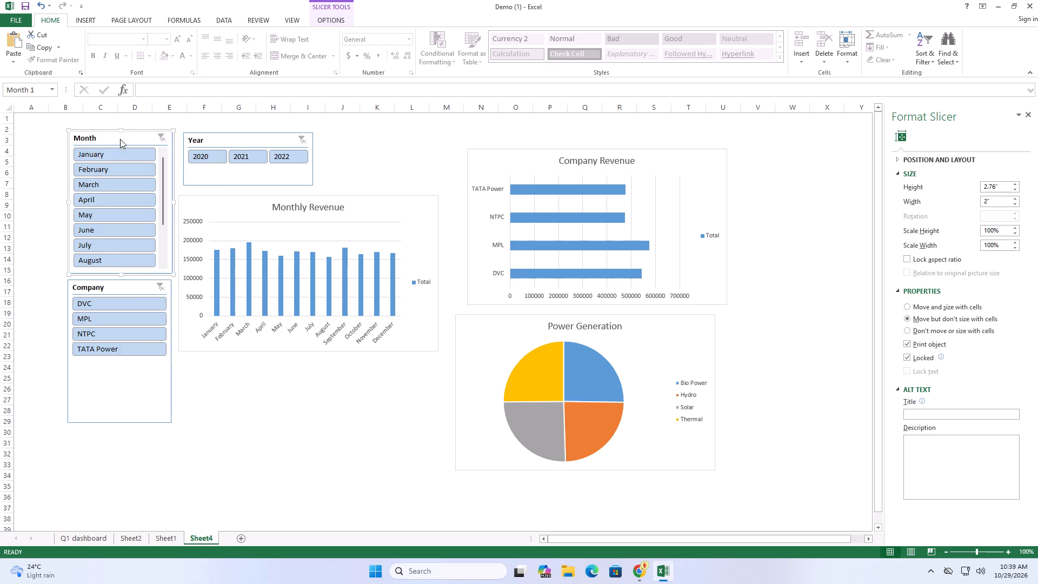
left_click(144, 256)
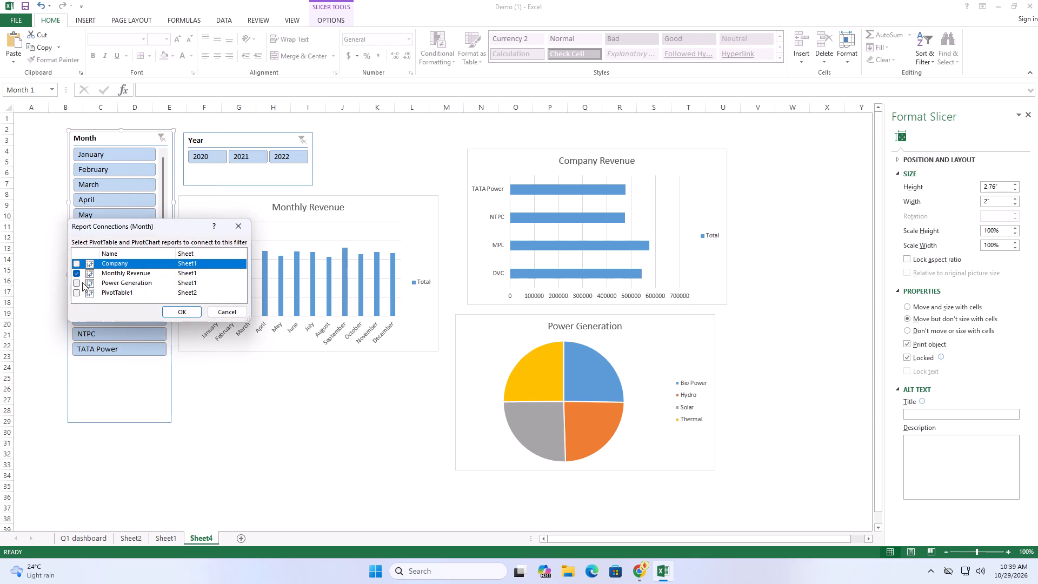
left_click(76, 283)
left_click(73, 289)
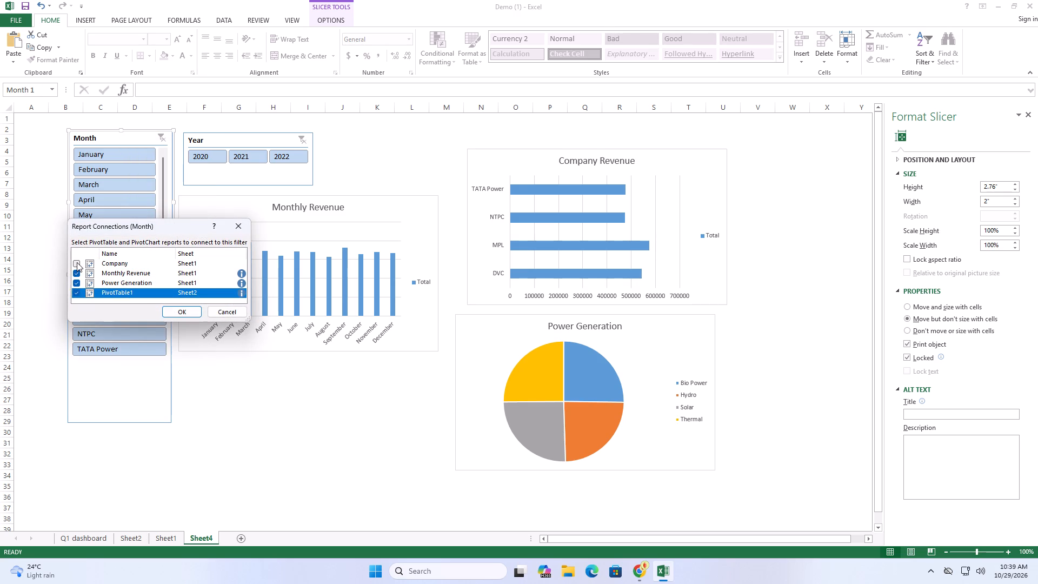
left_click(77, 262)
left_click(189, 317)
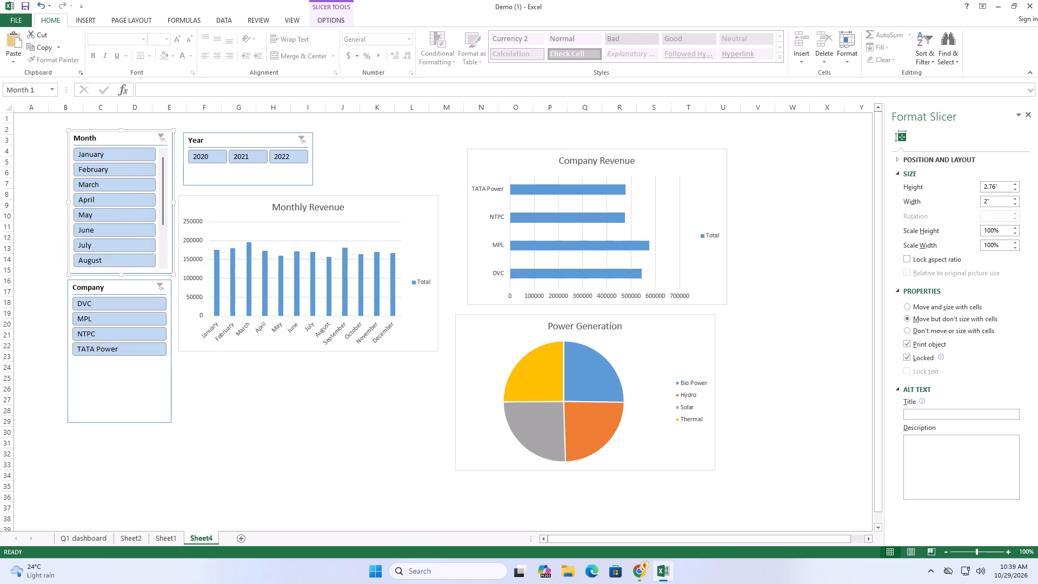
Connect the Year slicer to the Company, Power Generation and PivotTable1 reports in addition to Monthly Revenue.
right_click(241, 143)
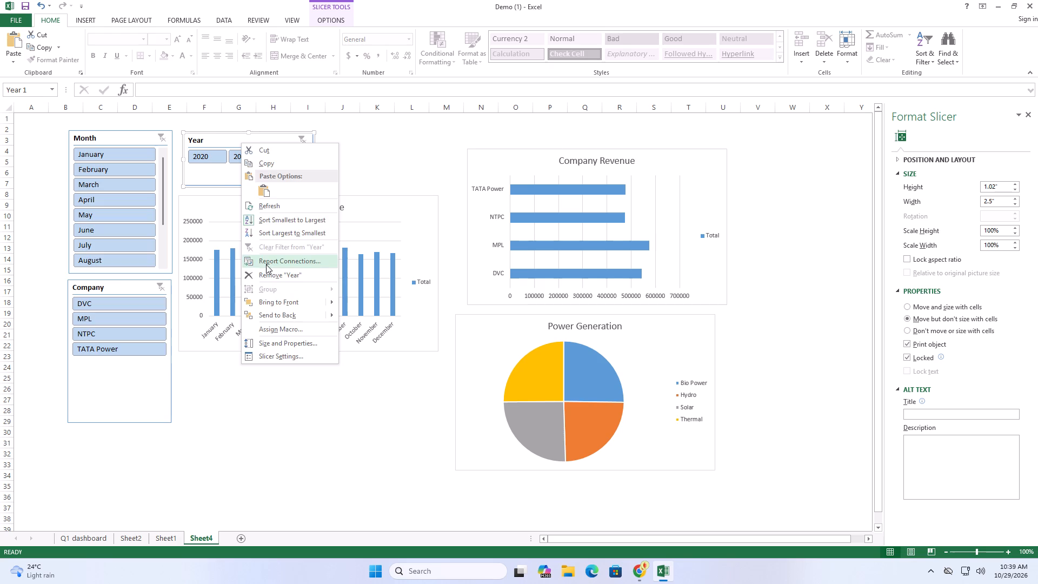
left_click(266, 264)
left_click(78, 261)
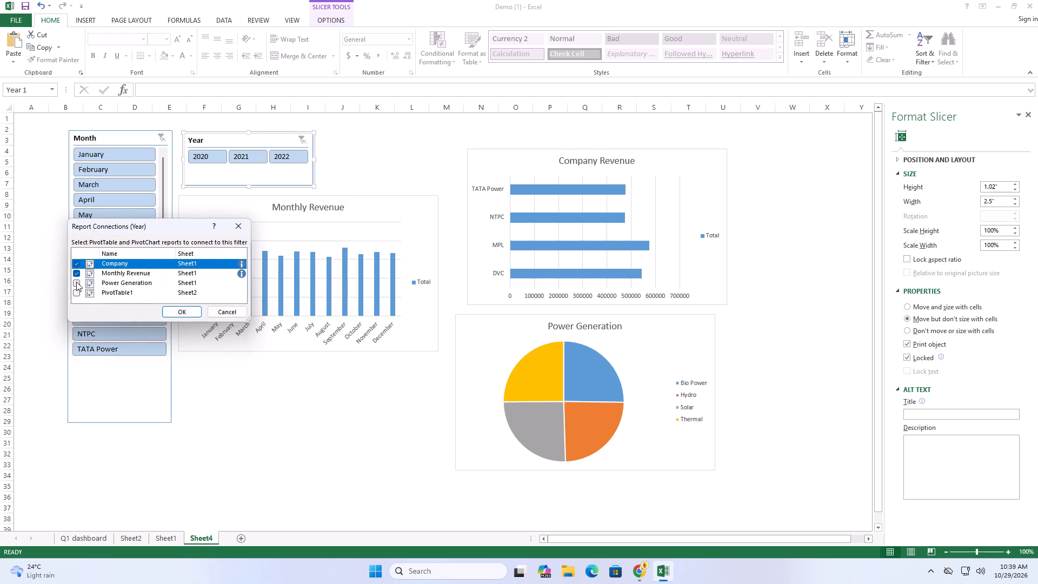
left_click(76, 282)
left_click(72, 298)
left_click(74, 293)
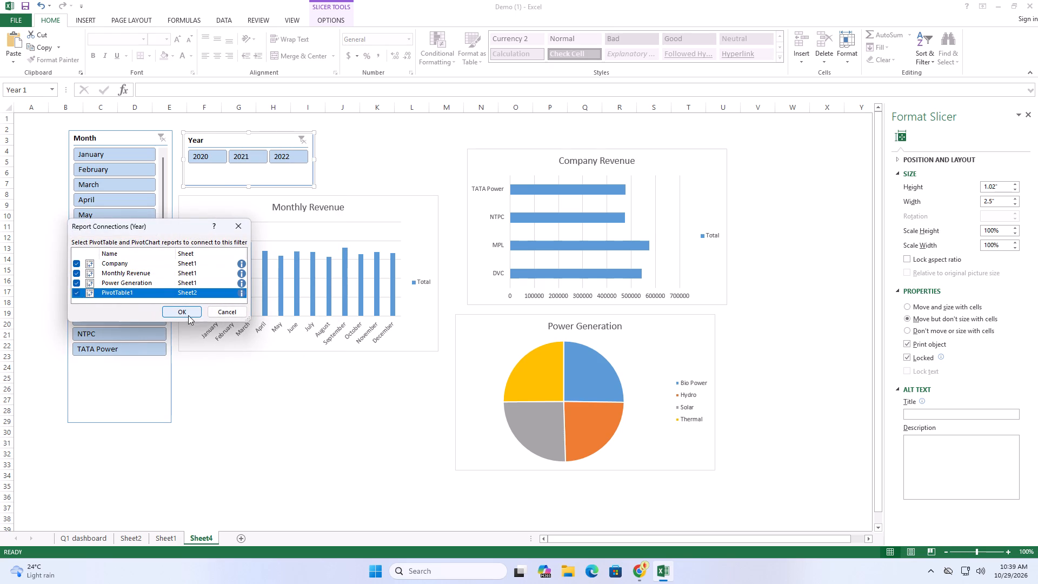
left_click(188, 315)
Test the Year slicer on all charts by filtering to 2020, 2021 and 2022 individually, and clear the Year filter.
left_click(205, 164)
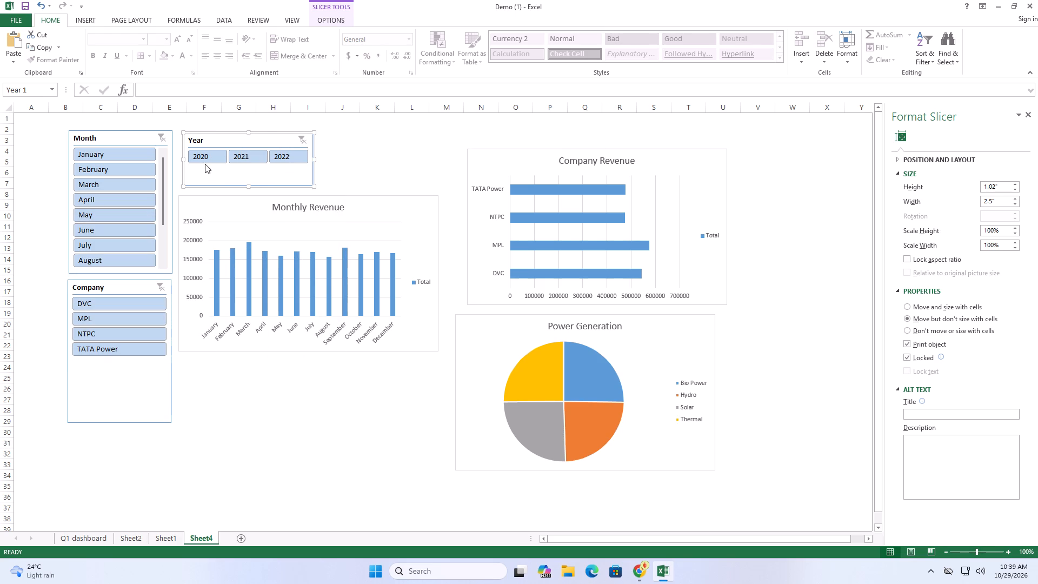
left_click(205, 162)
left_click(240, 161)
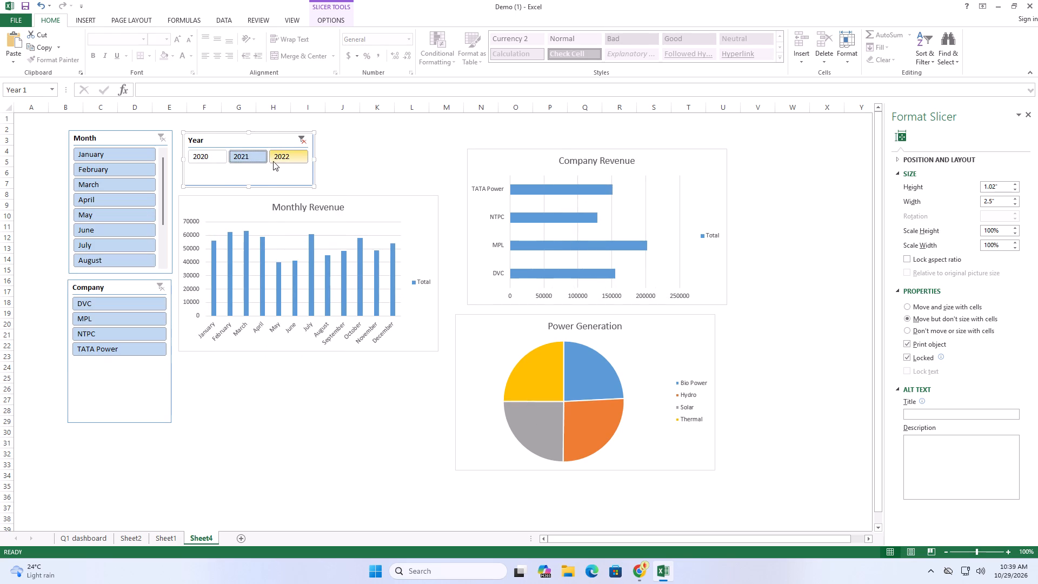
left_click(279, 161)
left_click(258, 158)
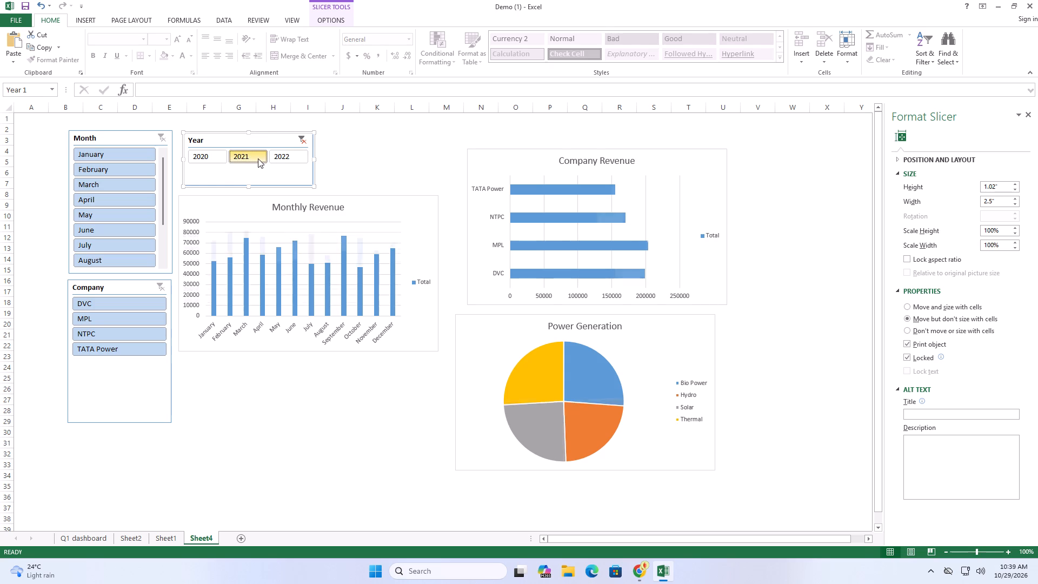
left_click(213, 156)
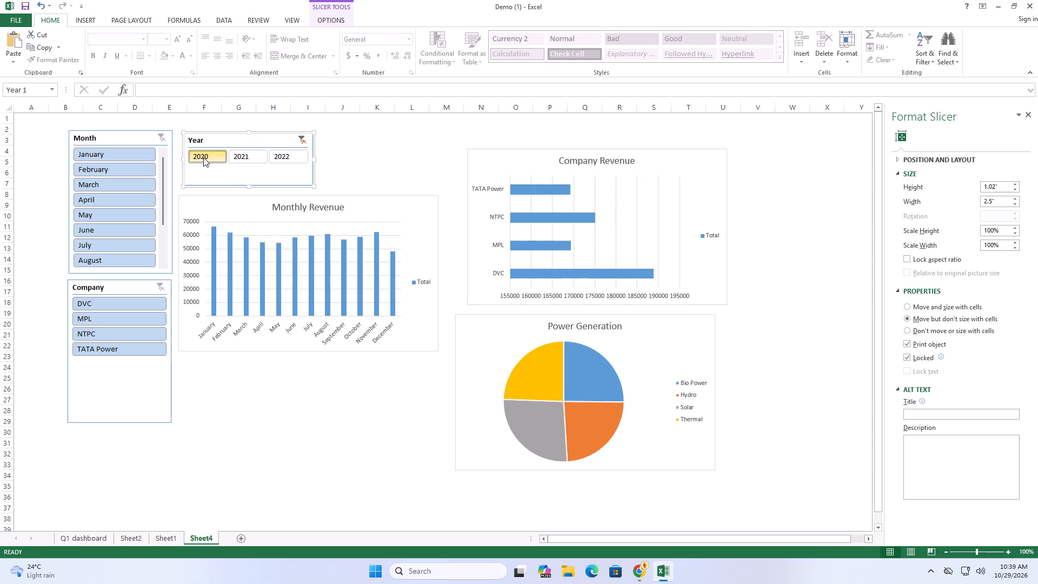
left_click(203, 157)
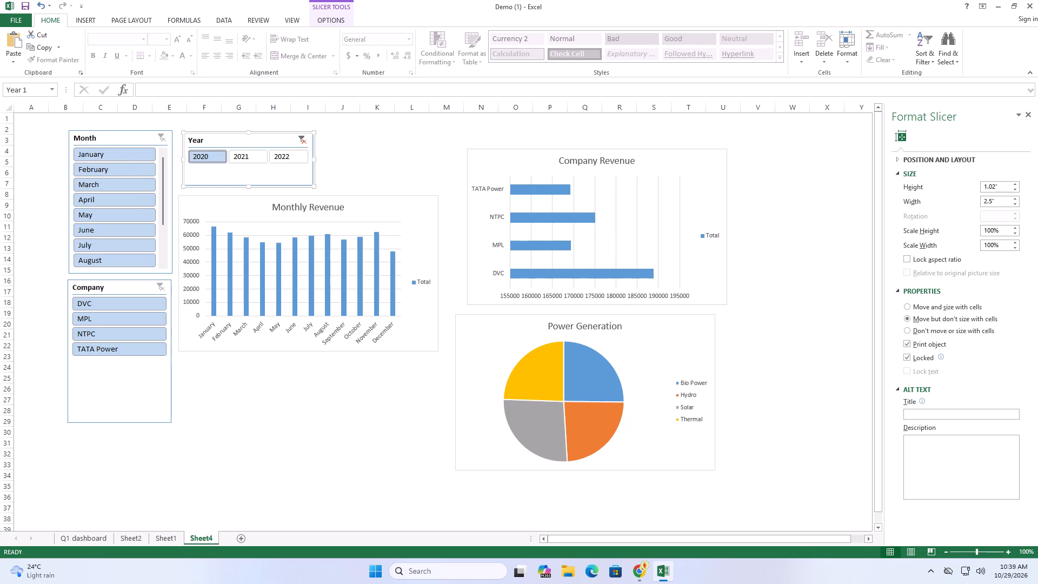
left_click(302, 142)
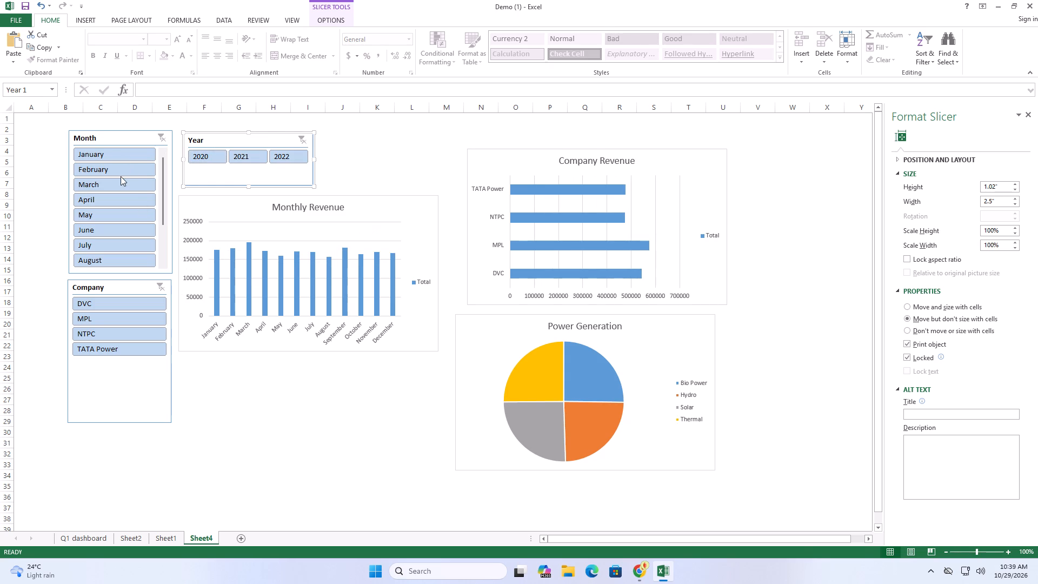
Test the Month slicer on all charts by filtering to single months including April, May and July, ending on April.
left_click(121, 176)
left_click(121, 199)
left_click(119, 215)
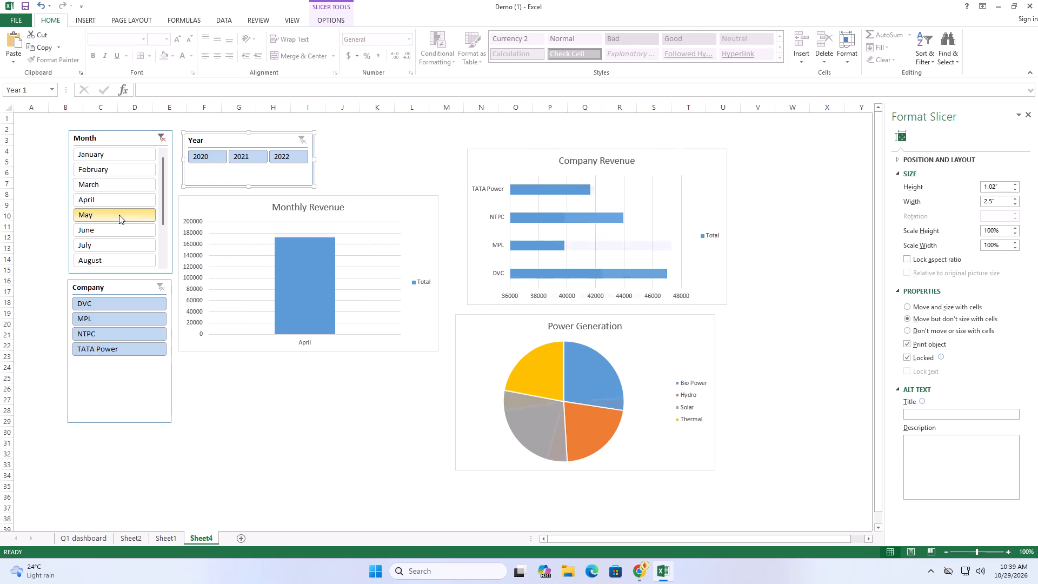
left_click(114, 245)
left_click(109, 195)
scroll(185, 227, "up", 3)
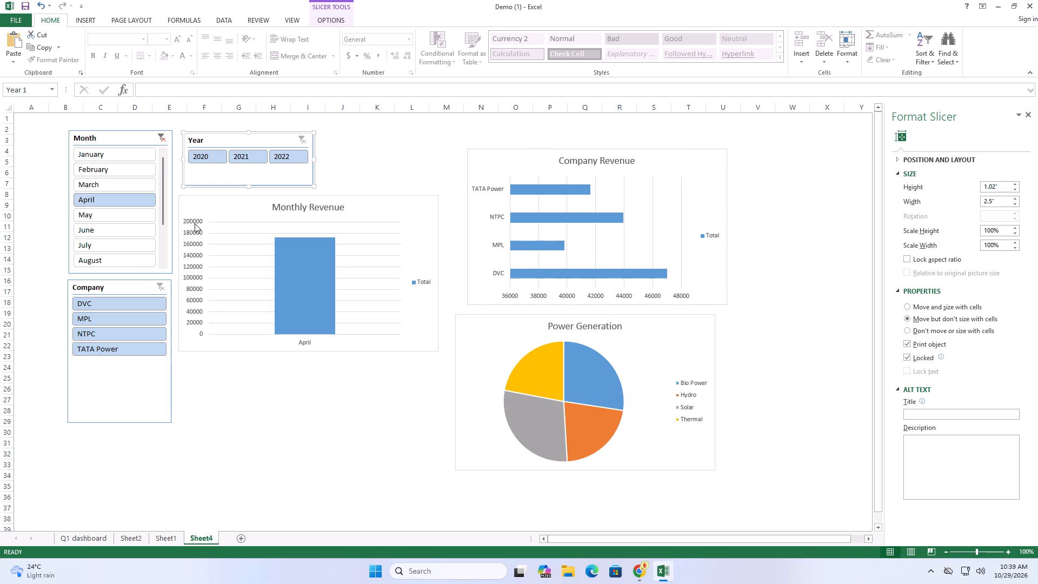
Move the Company Revenue chart up level with the Month slicer, nudge Monthly Revenue up, and place Power Generation just beneath Company Revenue.
left_click_drag(530, 162, 505, 158)
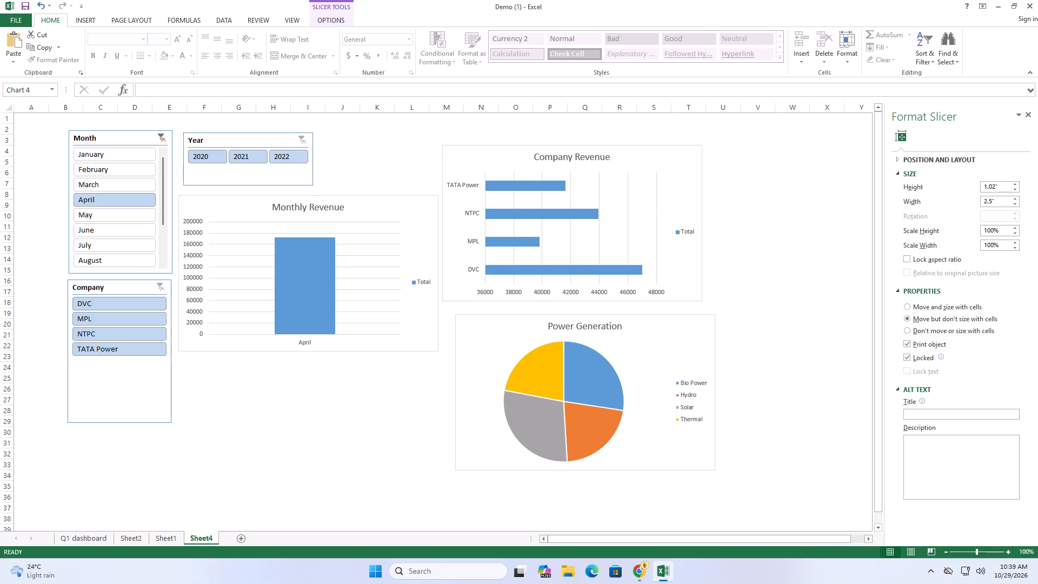
left_click_drag(505, 158, 529, 143)
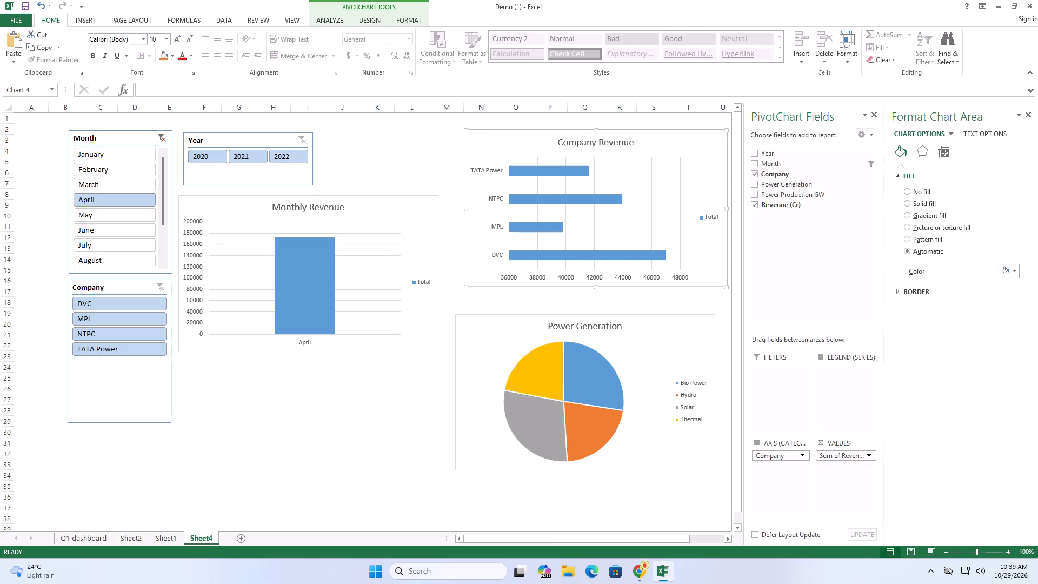
left_click(377, 204)
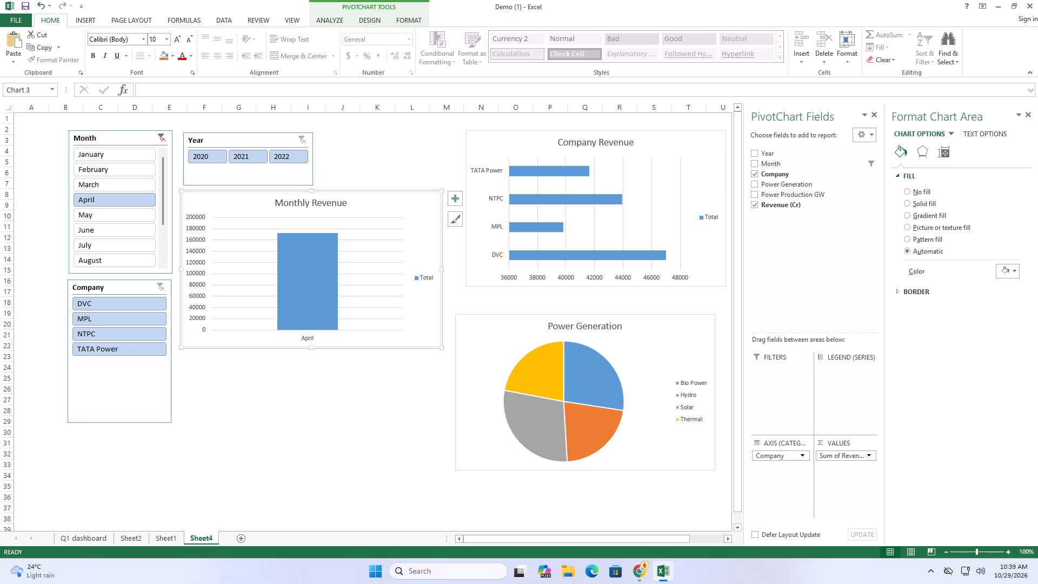
left_click_drag(500, 328, 504, 307)
left_click(395, 373)
scroll(341, 382, "up", 3)
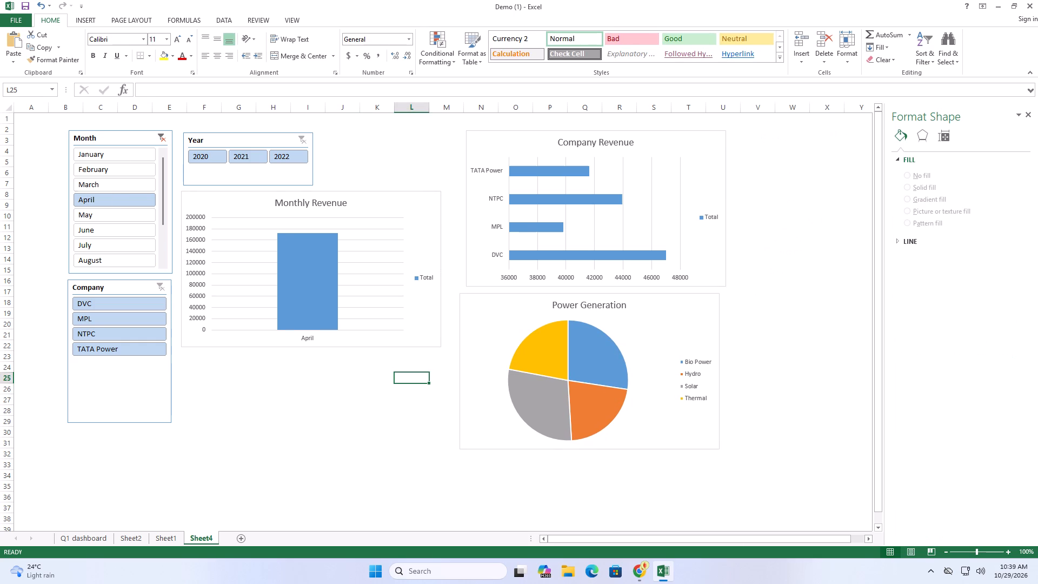
Clear the Month slicer's filter.
left_click(161, 137)
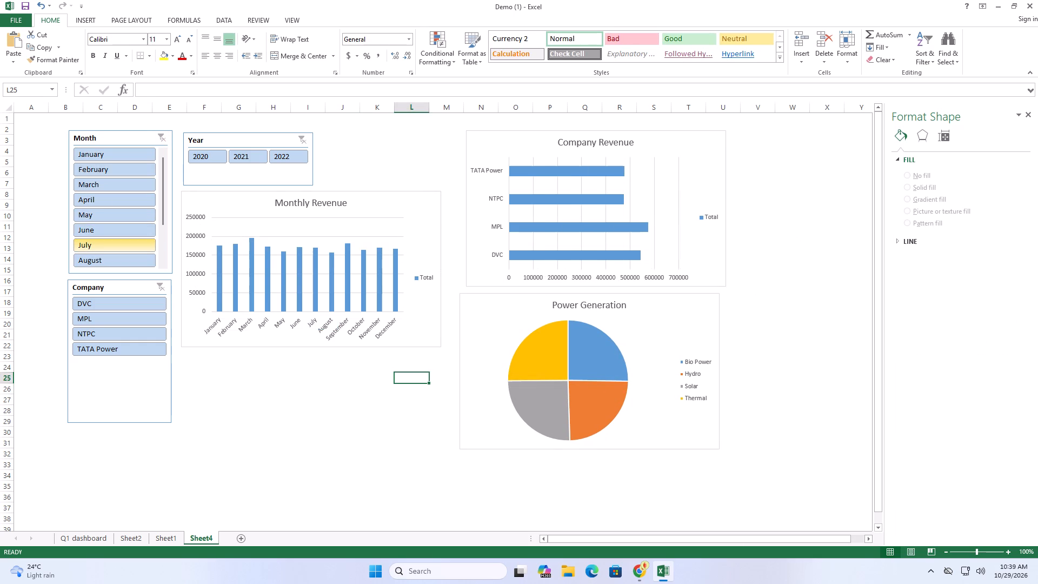
left_click(47, 234)
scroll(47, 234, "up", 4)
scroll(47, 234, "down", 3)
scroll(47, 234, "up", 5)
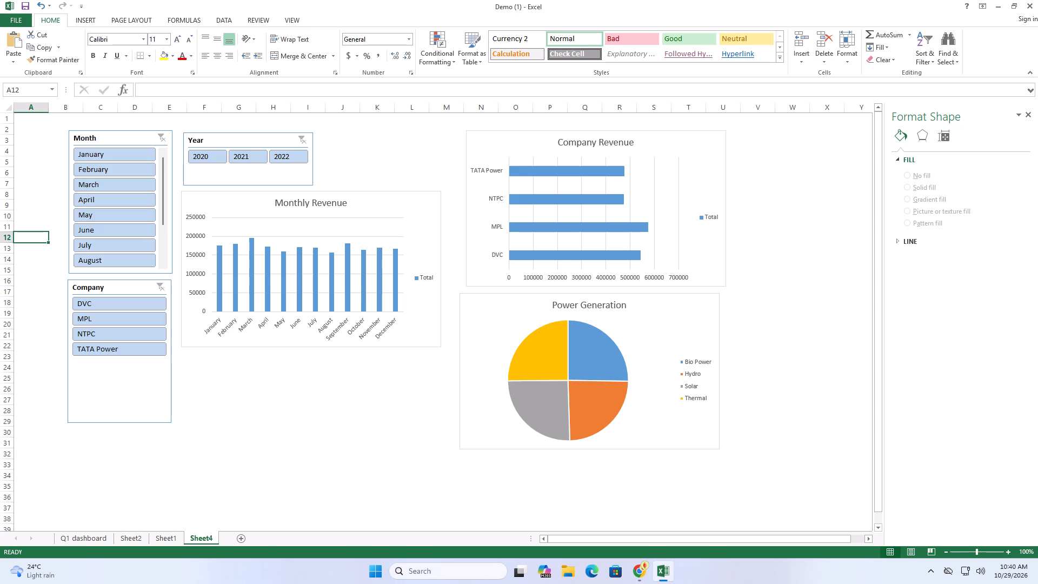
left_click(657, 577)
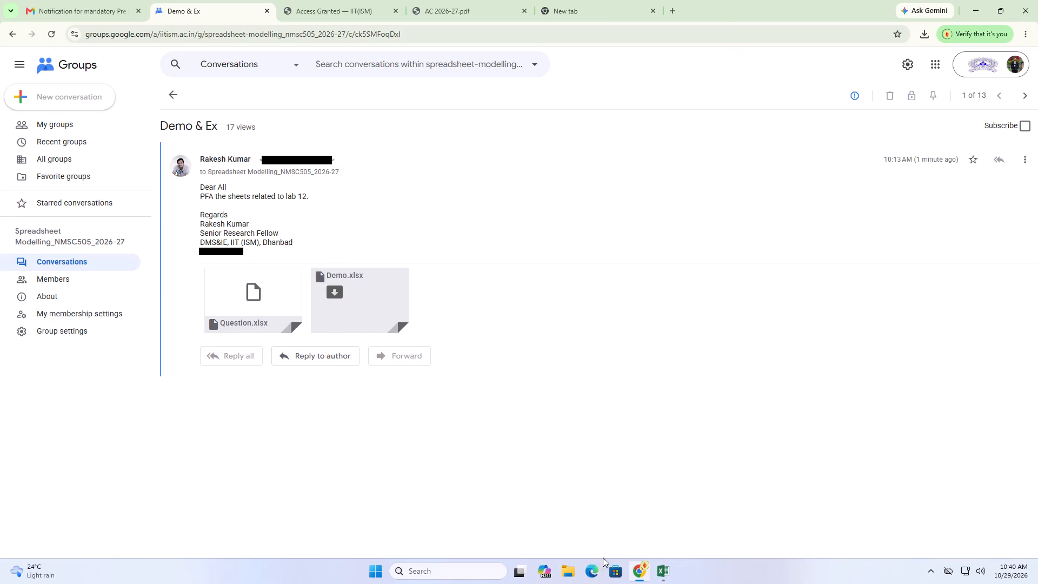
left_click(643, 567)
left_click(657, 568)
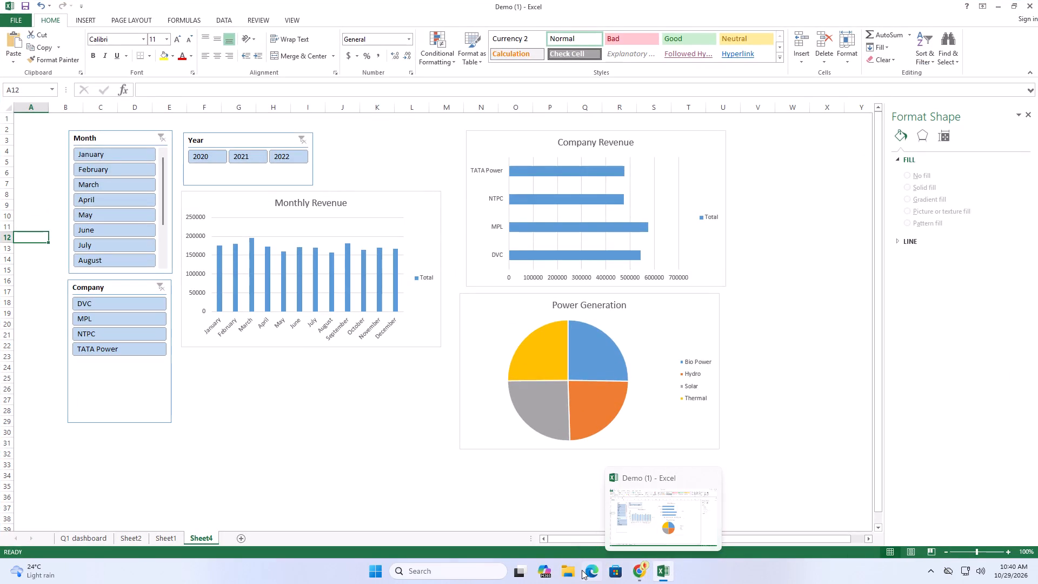
Open the Question workbook from the Downloads folder in File Explorer.
left_click(568, 568)
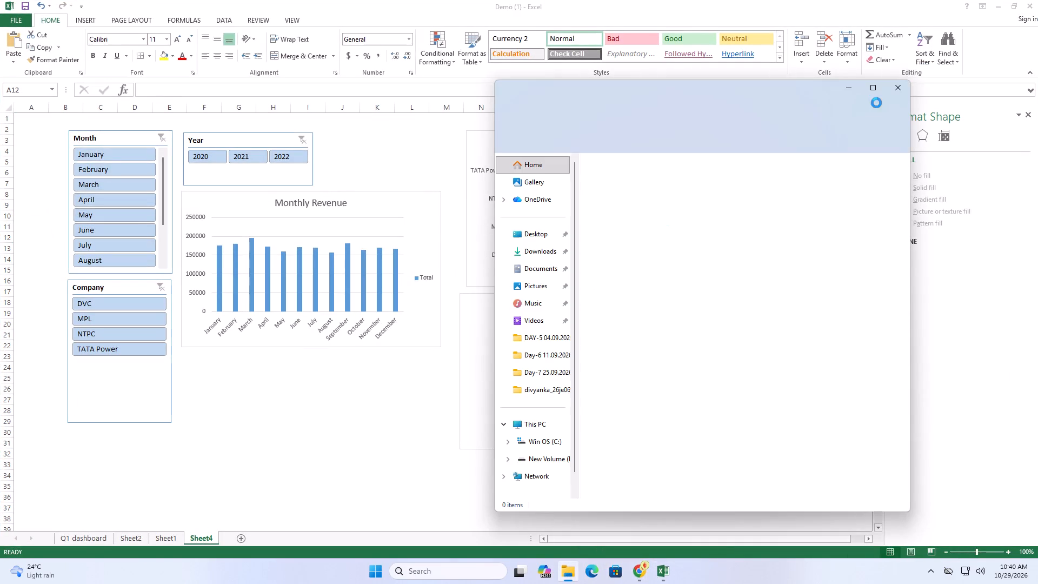
left_click(873, 90)
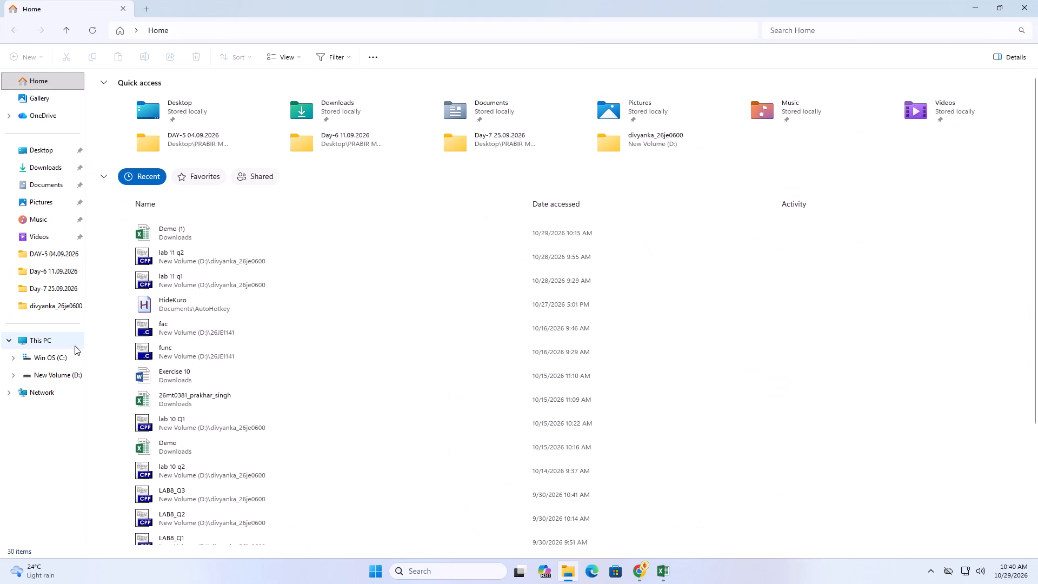
scroll(59, 298, "up", 3)
left_click(63, 167)
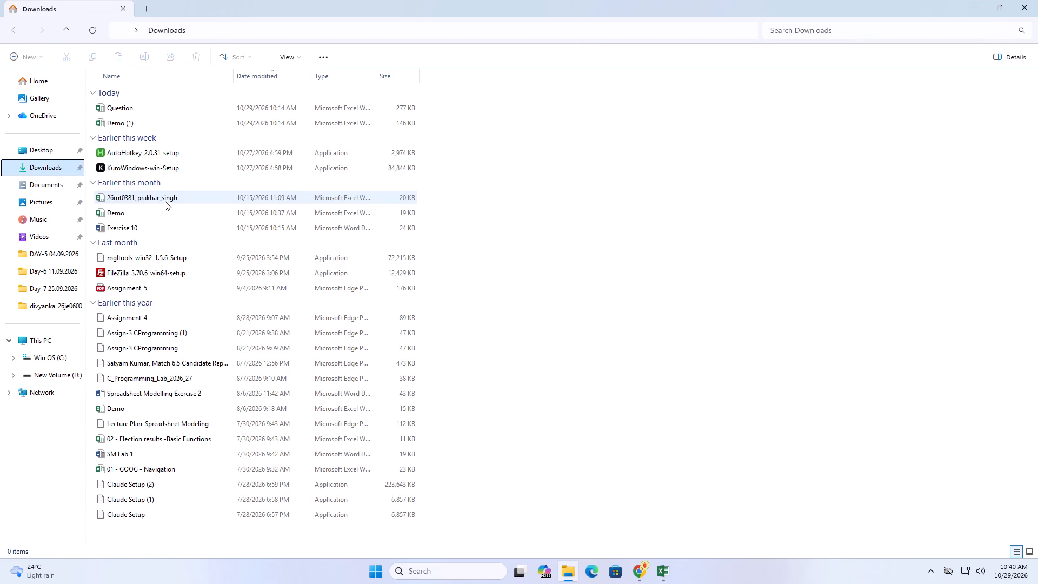
double_click(151, 111)
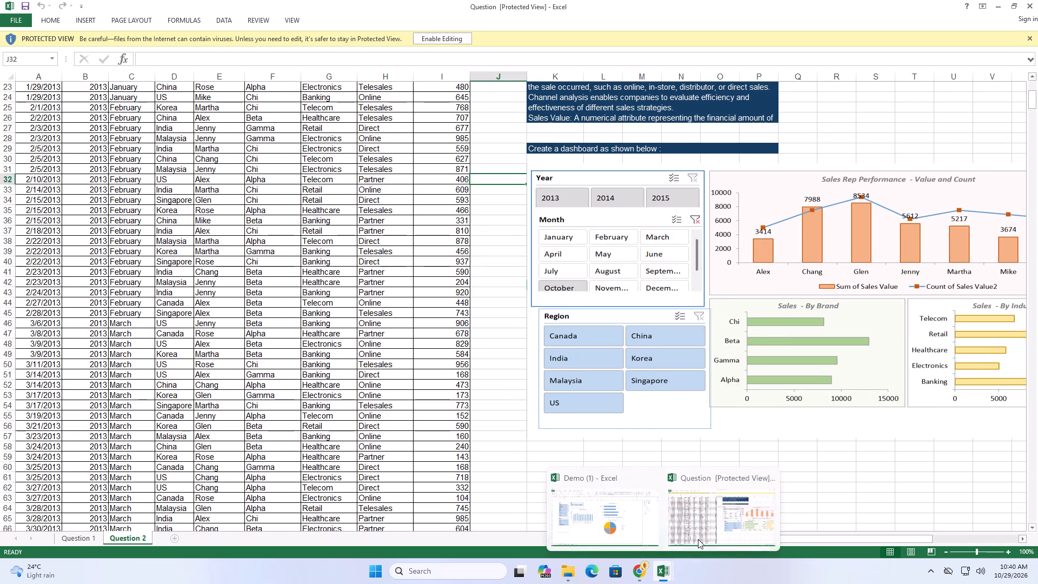
Switch back to the Demo (1) workbook, save it and close it.
left_click(615, 511)
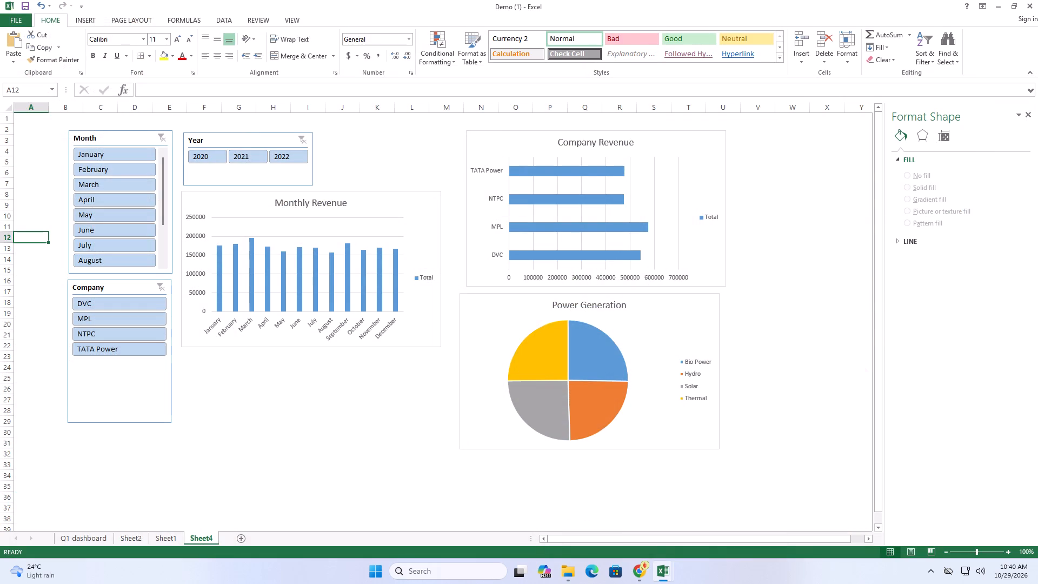
key("ctrl+s")
key("ctrl+s")
key("ctrl+s")
key("ctrl+s")
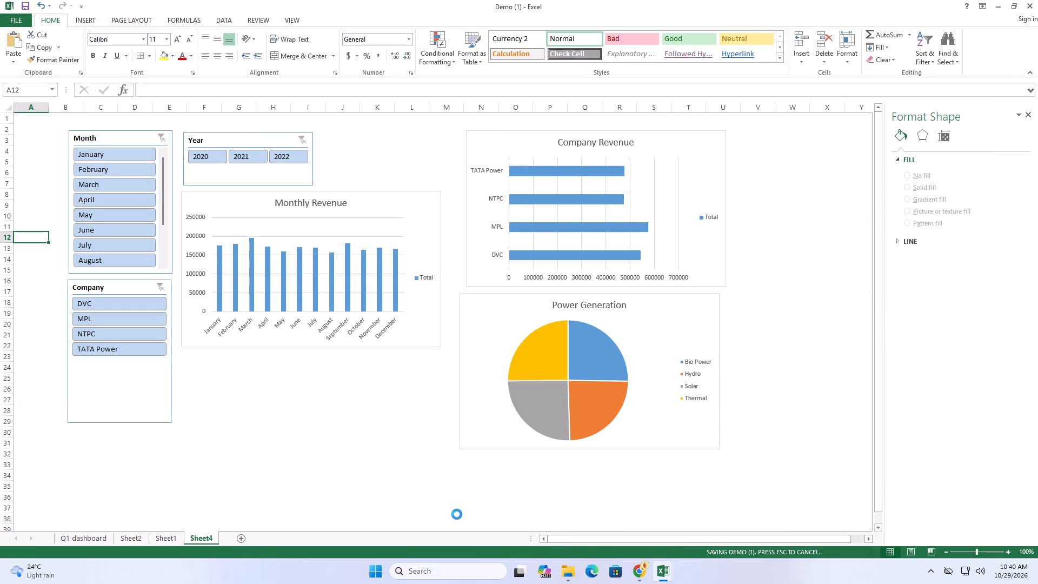
key("ctrl+s")
key("ctrl+s")
key("ctrl+s")
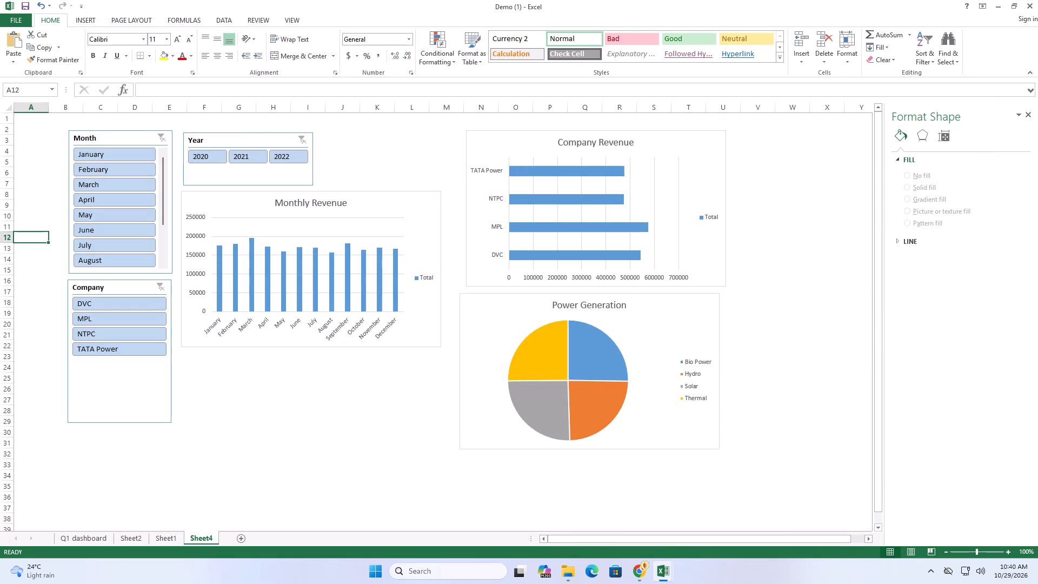
left_click(1037, 0)
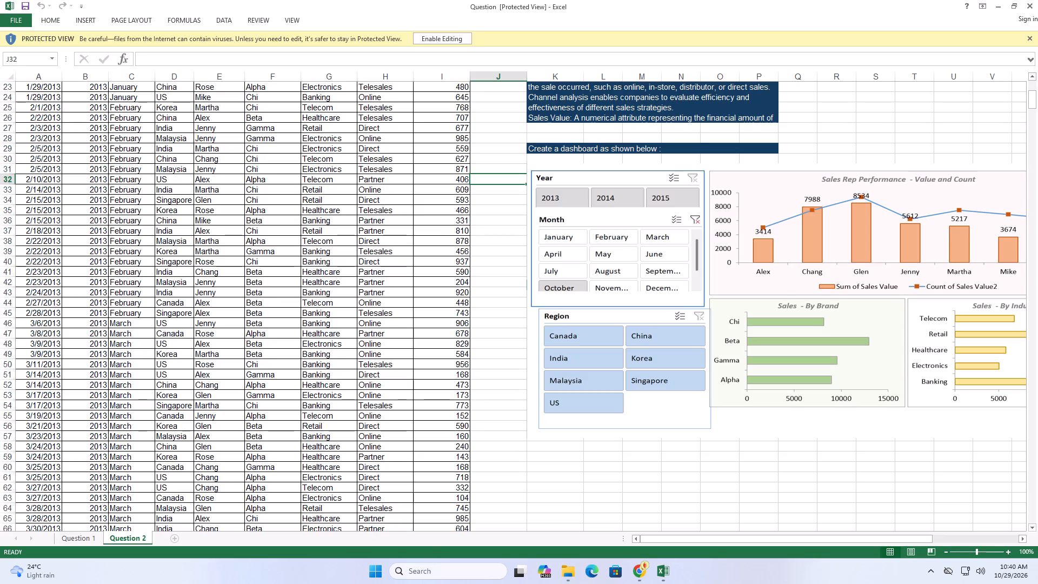
Examine the Question 1 sheet's order data, field descriptions and the sample Sales Dashboard to reproduce.
left_click(72, 537)
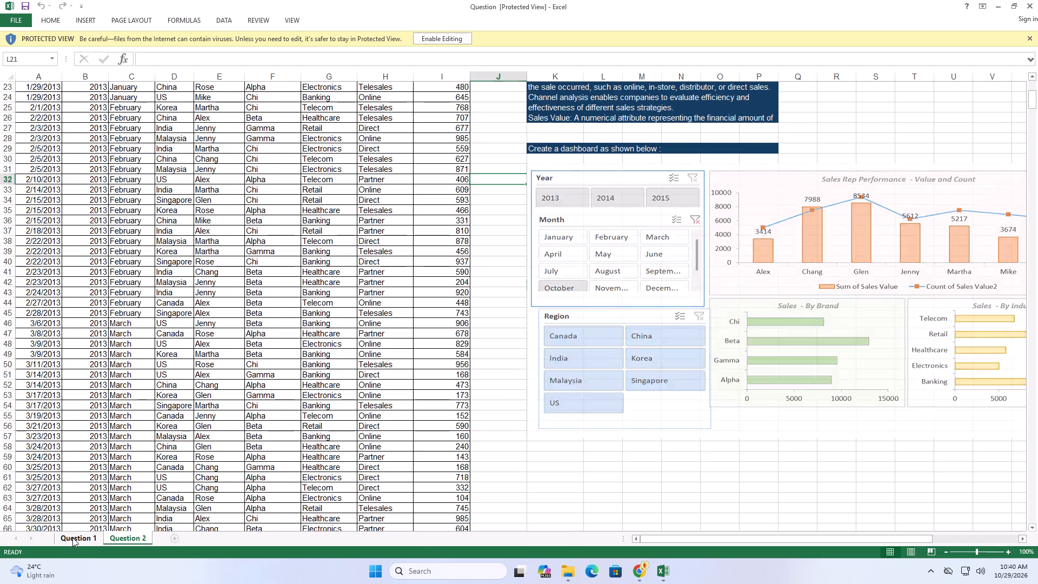
scroll(201, 387, "up", 3)
scroll(211, 375, "down", 1)
scroll(211, 375, "up", 1)
scroll(211, 375, "down", 3)
scroll(211, 371, "up", 7)
scroll(211, 371, "down", 3)
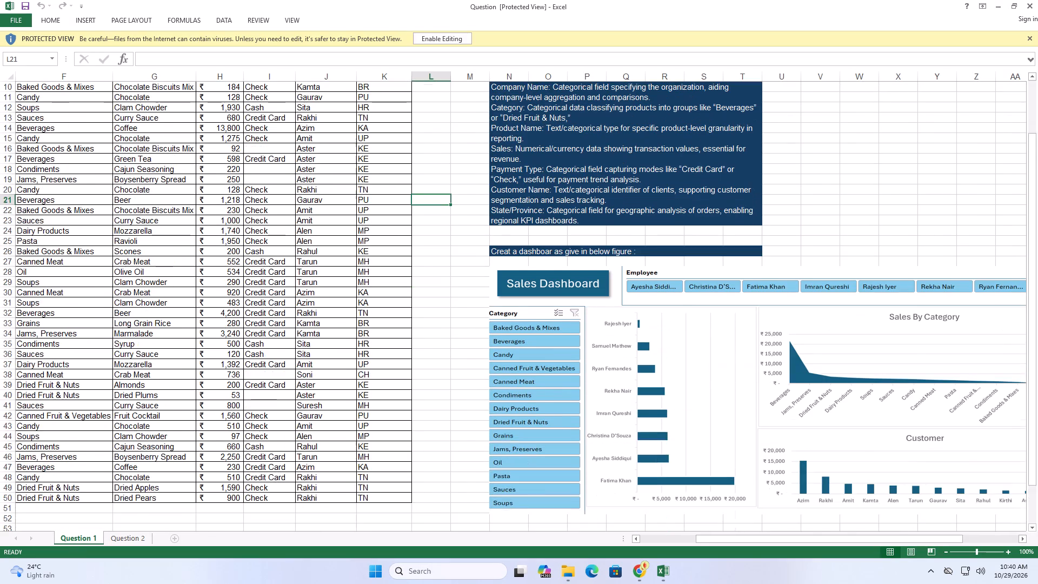
scroll(305, 370, "down", 3)
scroll(305, 370, "up", 3)
scroll(305, 370, "down", 1)
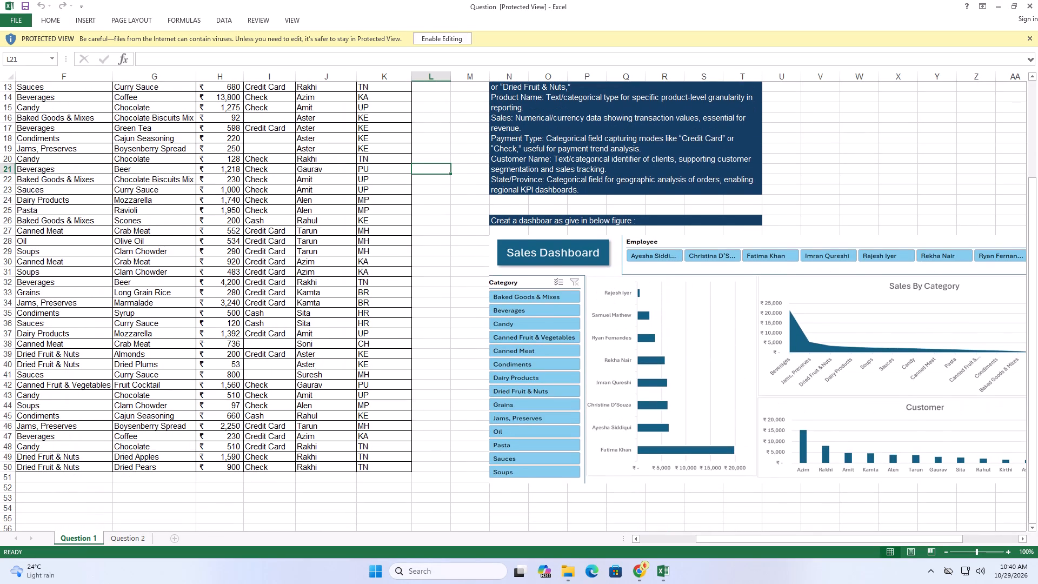
scroll(309, 230, "up", 2)
scroll(239, 236, "up", 1)
scroll(164, 197, "up", 3)
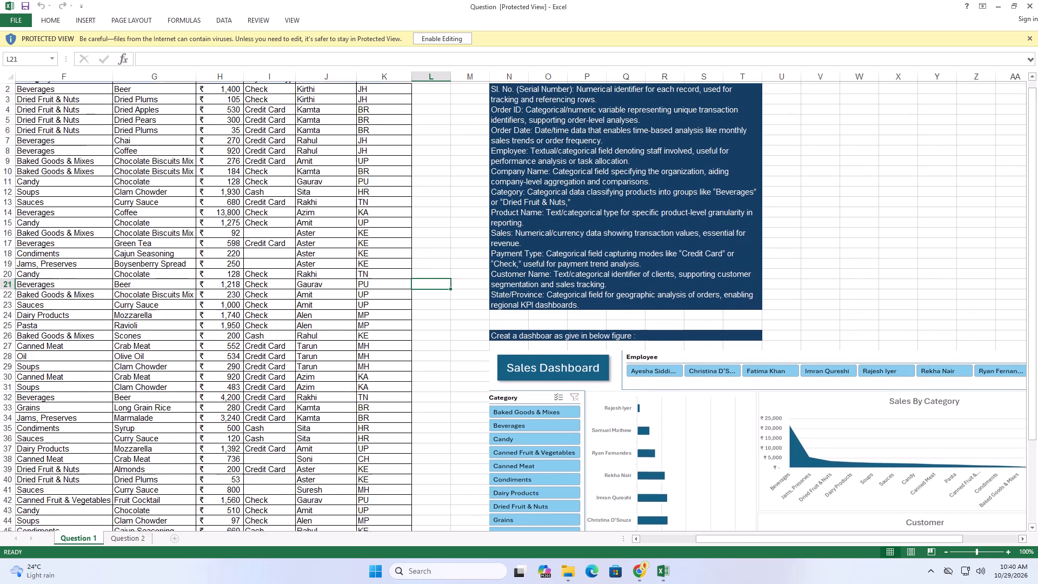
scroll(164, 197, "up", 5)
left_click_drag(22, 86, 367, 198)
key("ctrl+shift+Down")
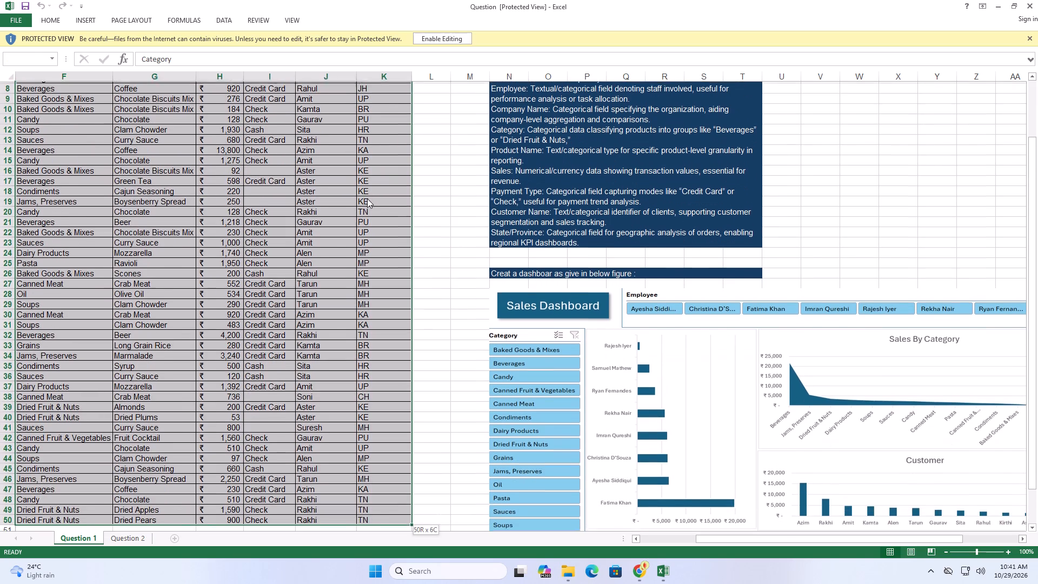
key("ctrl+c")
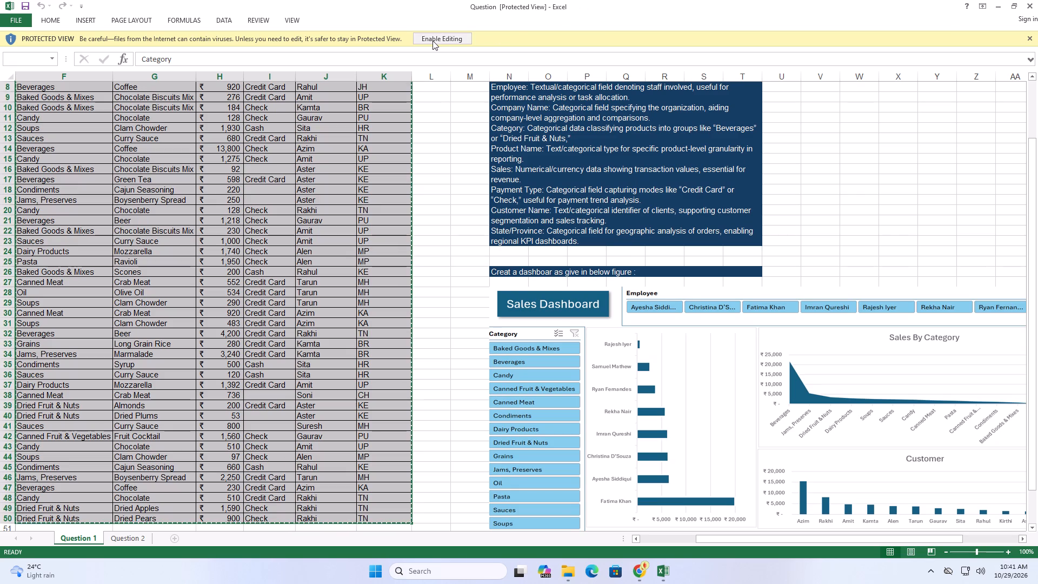
Enable editing for the protected Question workbook.
left_click(432, 41)
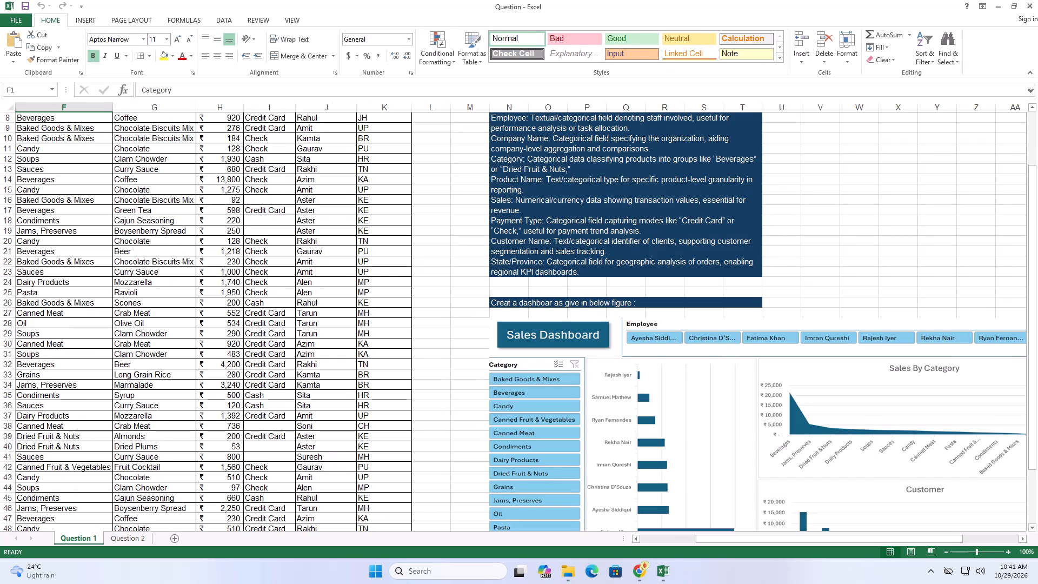
Create a PivotTable on a new worksheet from the Question 1 data range F1:K50, Category through State/Province.
scroll(131, 139, "up", 7)
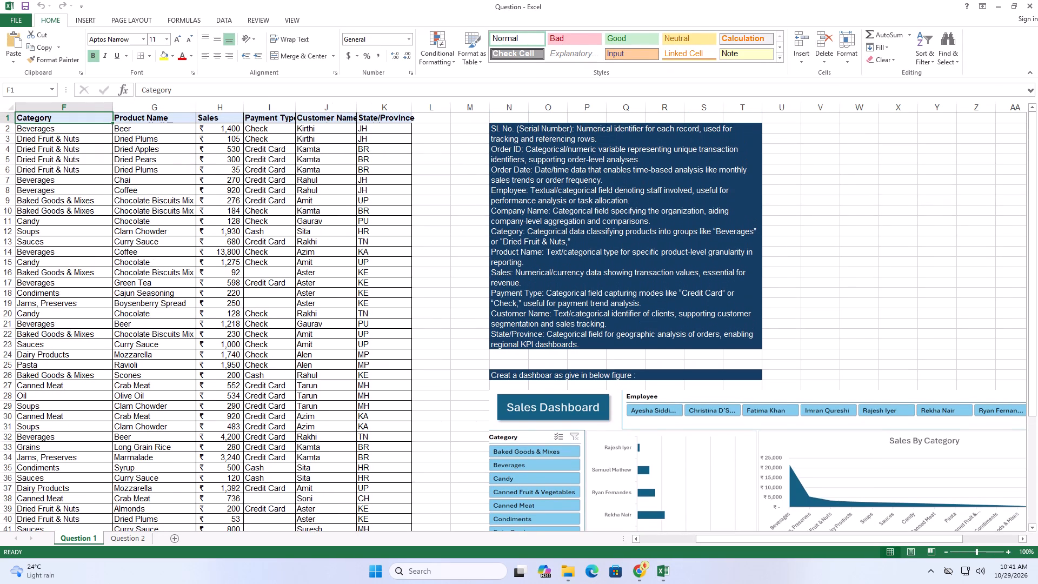
left_click_drag(36, 117, 386, 192)
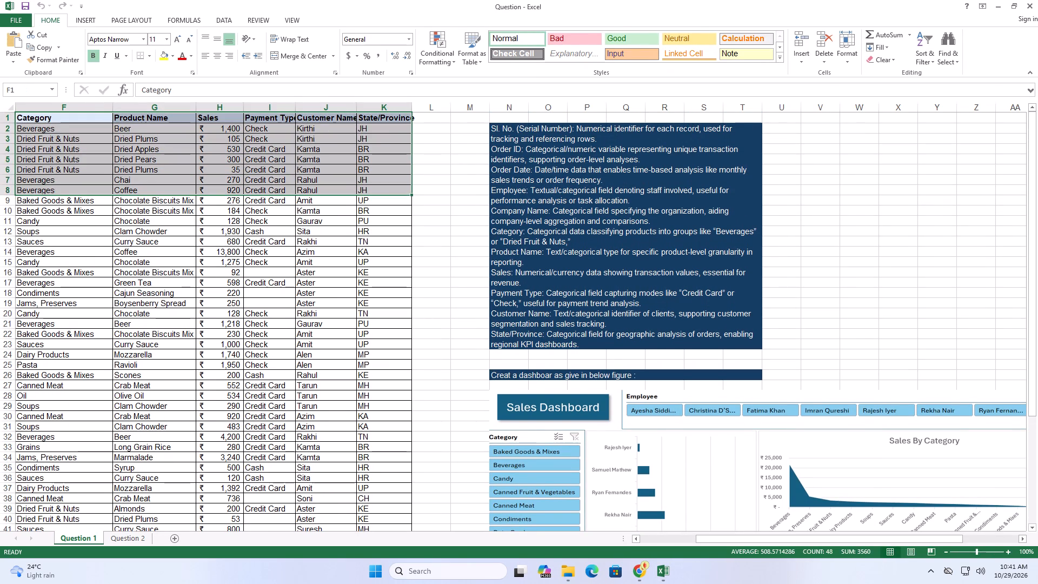
key("ctrl+shift+Down")
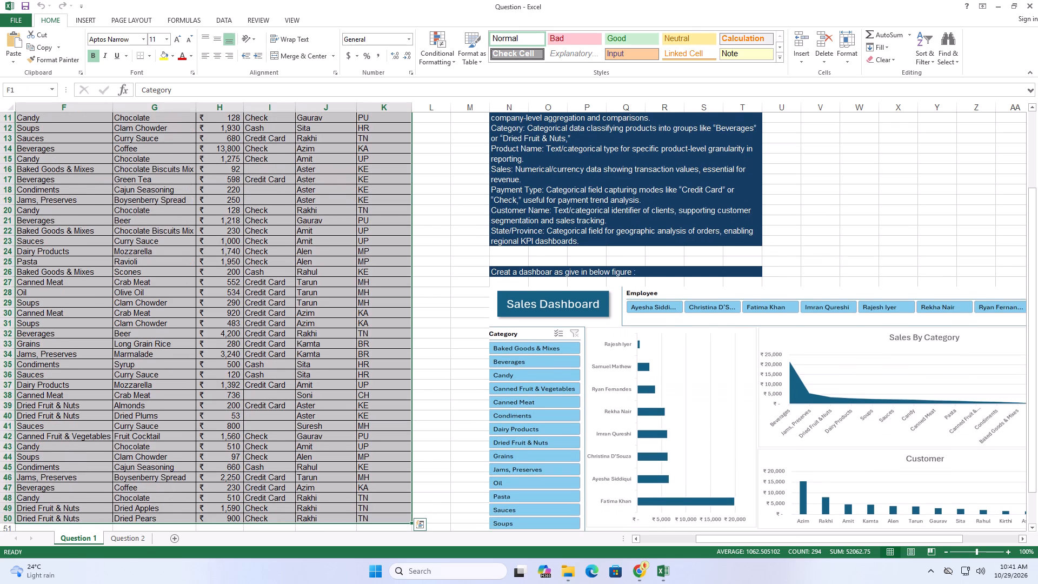
key("ctrl+c")
key("ctrl+c")
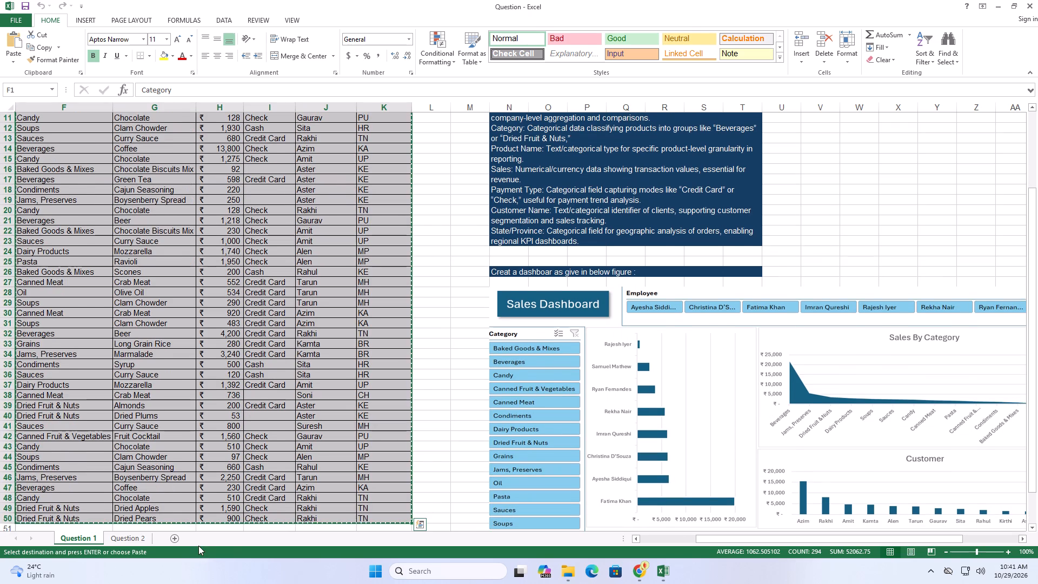
left_click(198, 540)
right_click(138, 189)
left_click(87, 32)
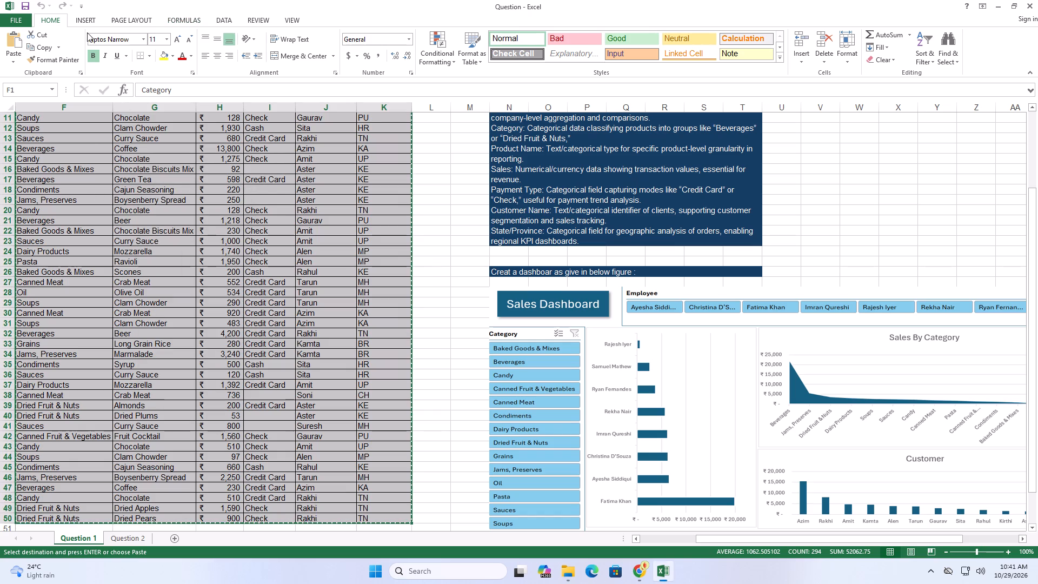
left_click(94, 21)
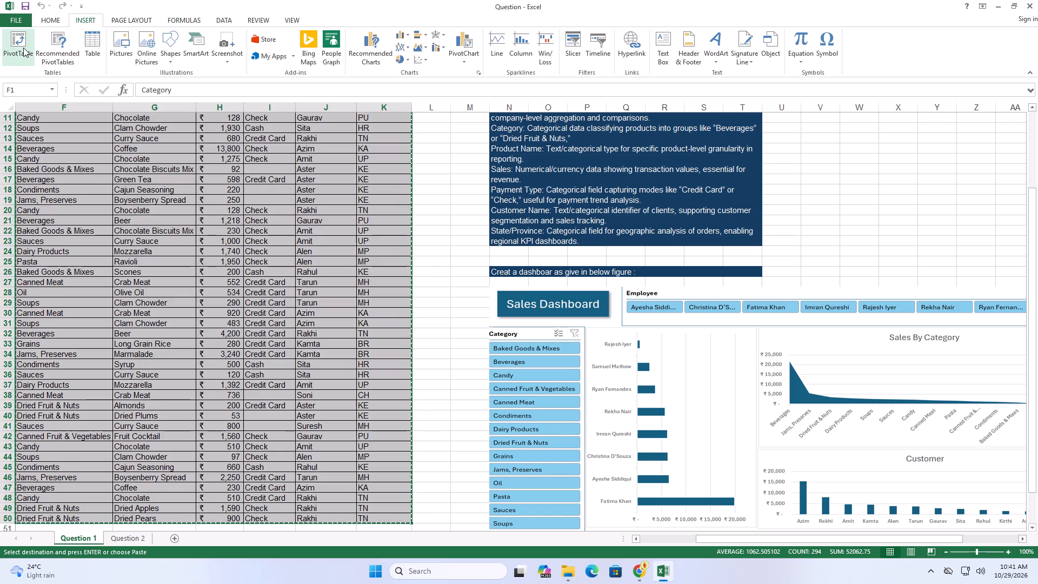
left_click(23, 48)
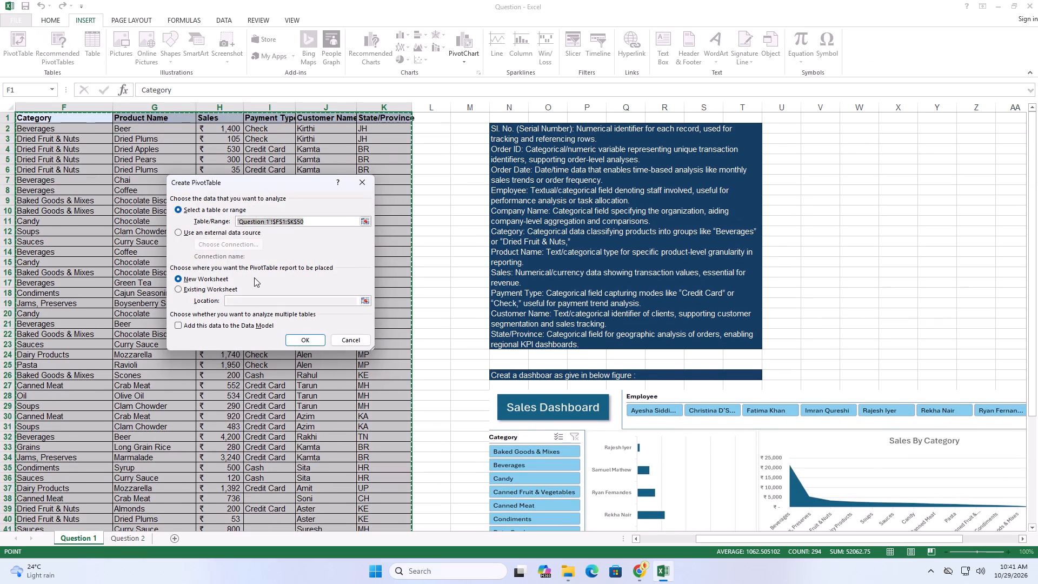
left_click(293, 340)
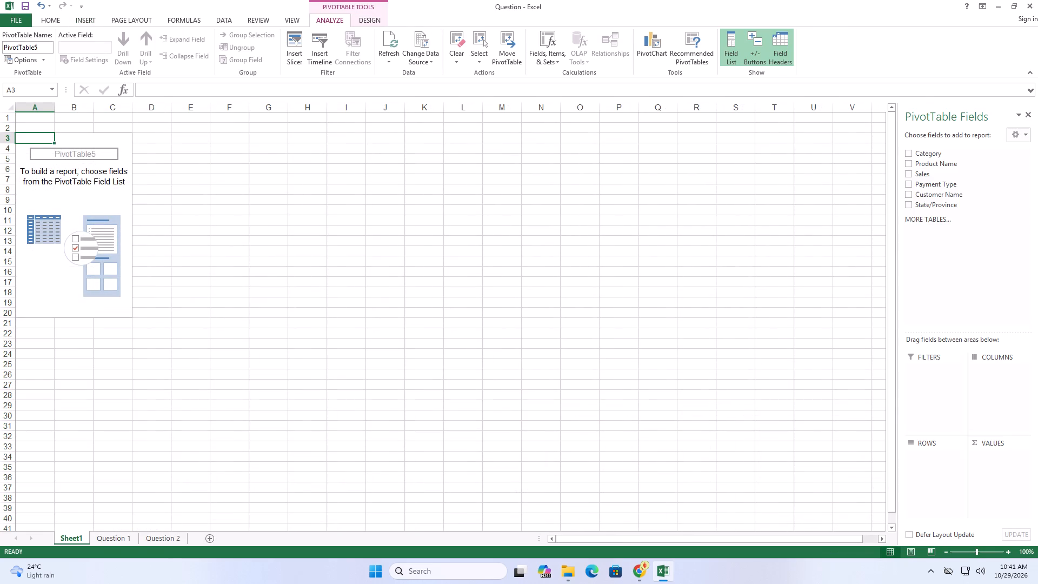
Move the new PivotTable sheet between the Question 1 and Question 2 sheets.
left_click_drag(76, 539, 154, 544)
left_click_drag(154, 544, 150, 544)
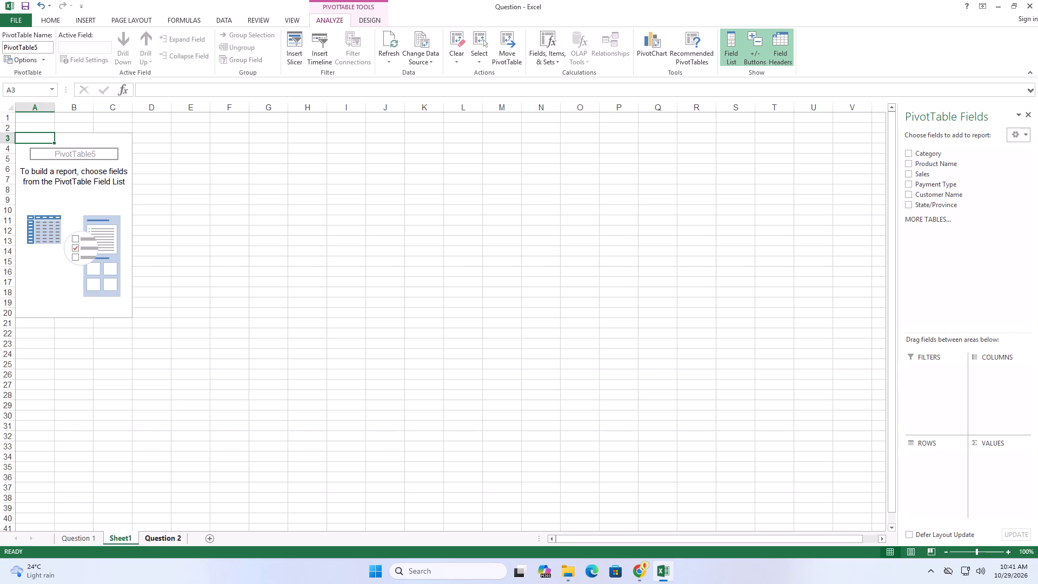